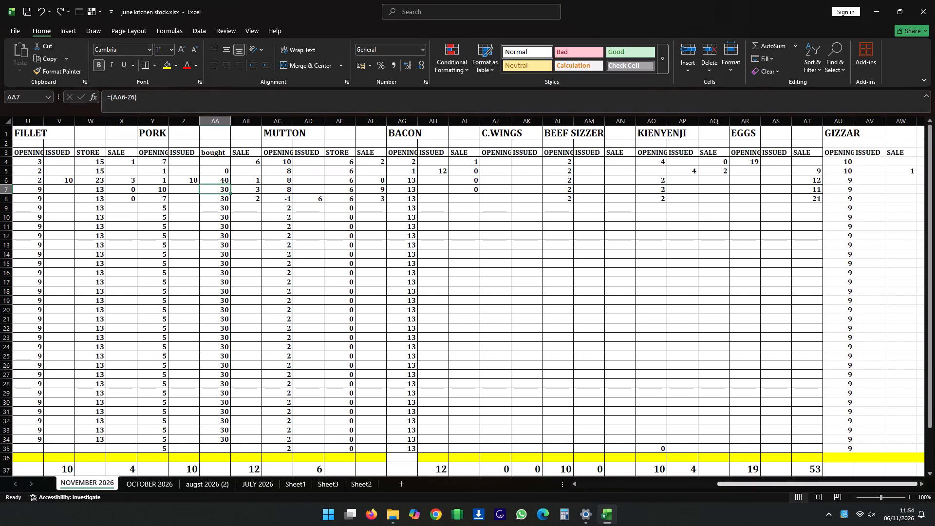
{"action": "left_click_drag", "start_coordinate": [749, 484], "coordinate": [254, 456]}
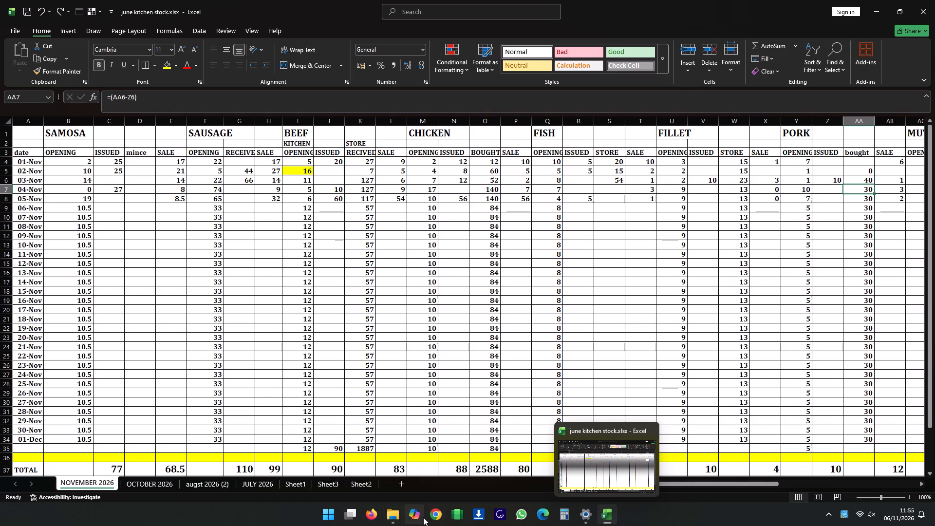
Close the open OCTOBER 2025 and Downloads File Explorer windows.
{"action": "left_click", "coordinate": [392, 515]}
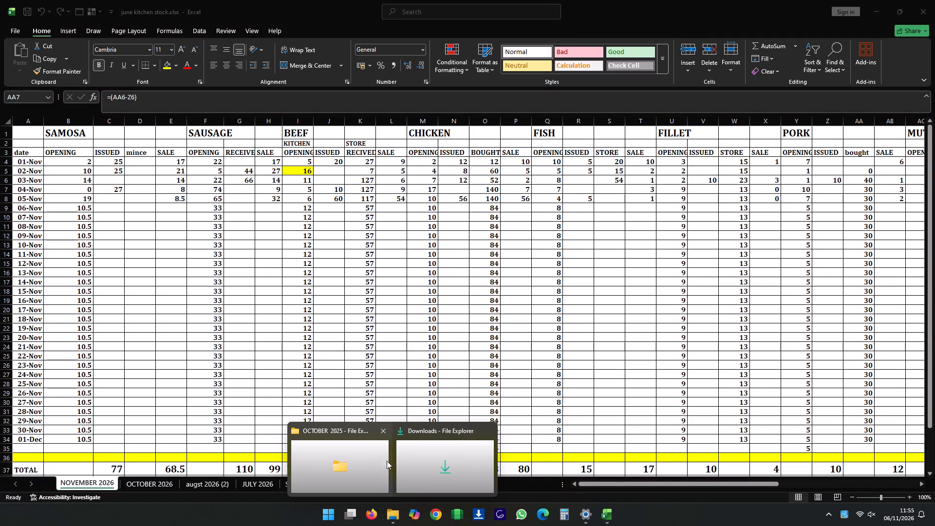
{"action": "left_click", "coordinate": [378, 428]}
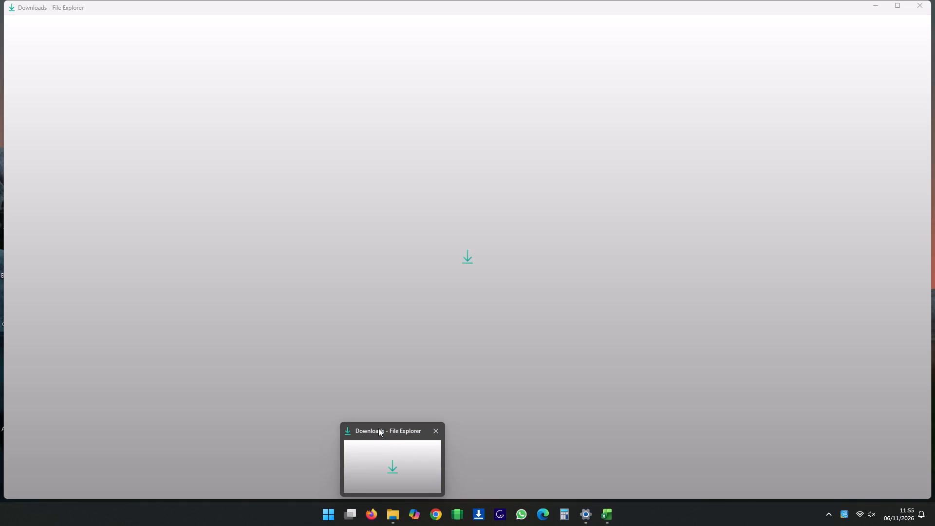
{"action": "left_click", "coordinate": [432, 430]}
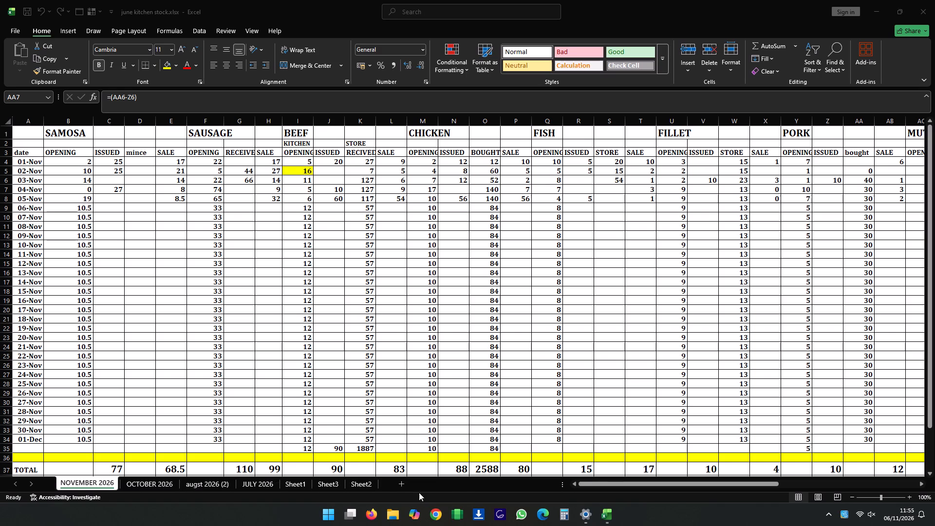
Open the BLUE AVANA BAR SALES NOVEMBER 2026 workbook from the NOVEMBER 2026 folder in File Explorer.
{"action": "left_click", "coordinate": [382, 513]}
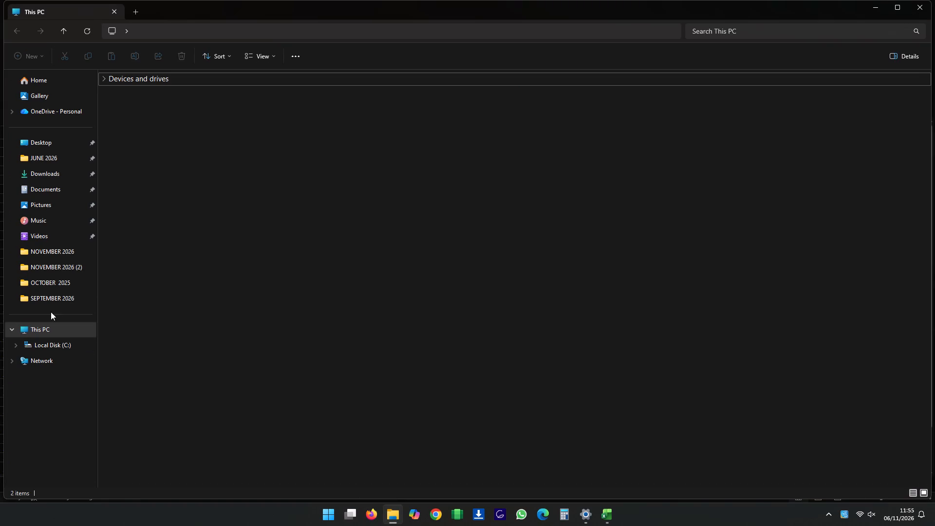
{"action": "left_click", "coordinate": [51, 252]}
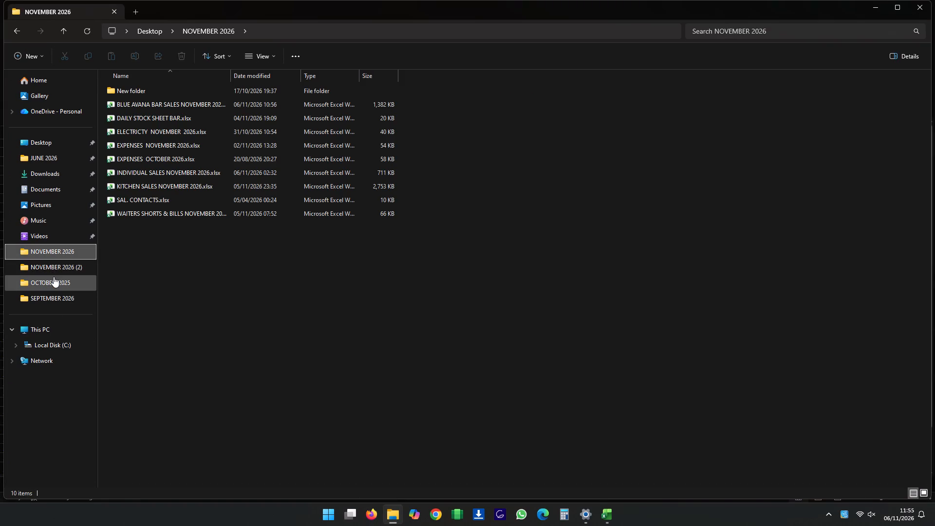
{"action": "double_click", "coordinate": [188, 105]}
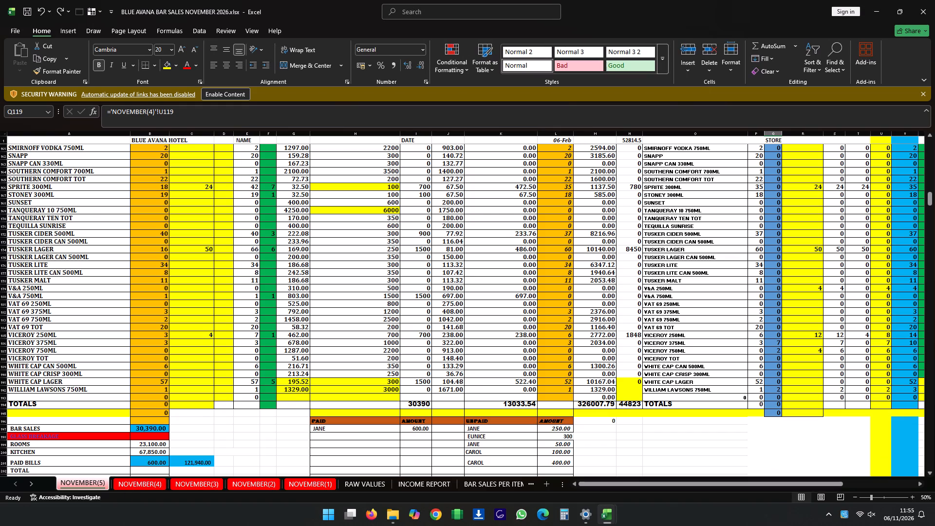
Set the bar's received quantity for VICEROY 250ML to 0 on the NOVEMBER(5) sheet.
{"action": "left_click", "coordinate": [206, 334]}
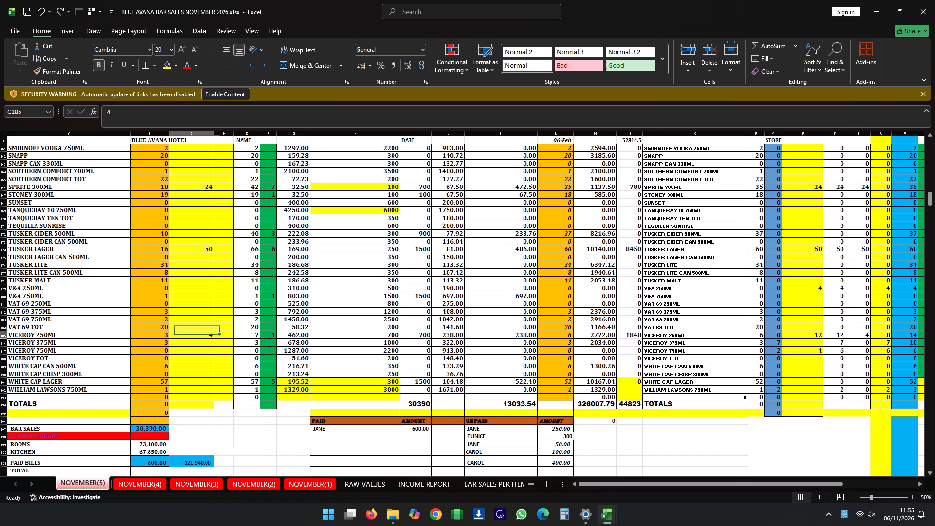
{"action": "key", "text": "0"}
{"action": "key", "text": "Return"}
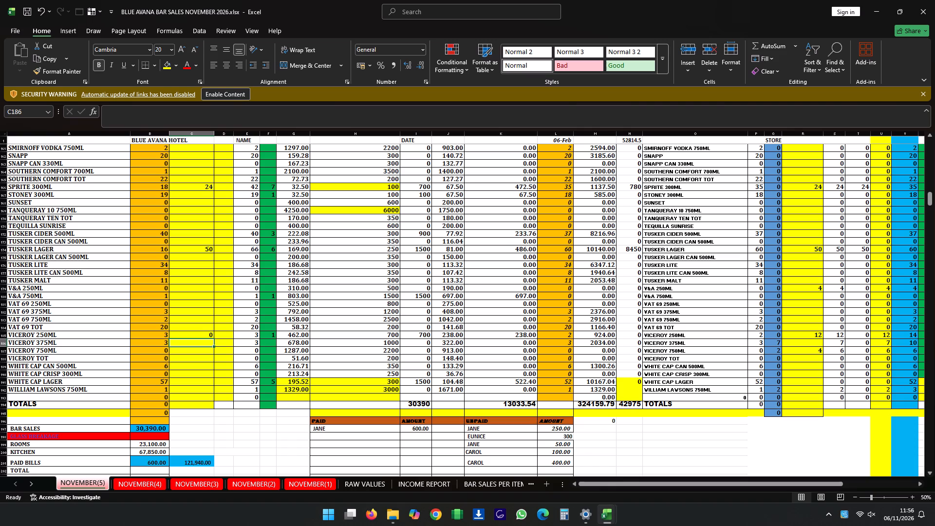
Enter 96 as the store's received quantity for EXECUTIVE WATER 500ML on the NOVEMBER(5) sheet.
{"action": "scroll", "coordinate": [845, 319], "scroll_direction": "up", "scroll_amount": 3}
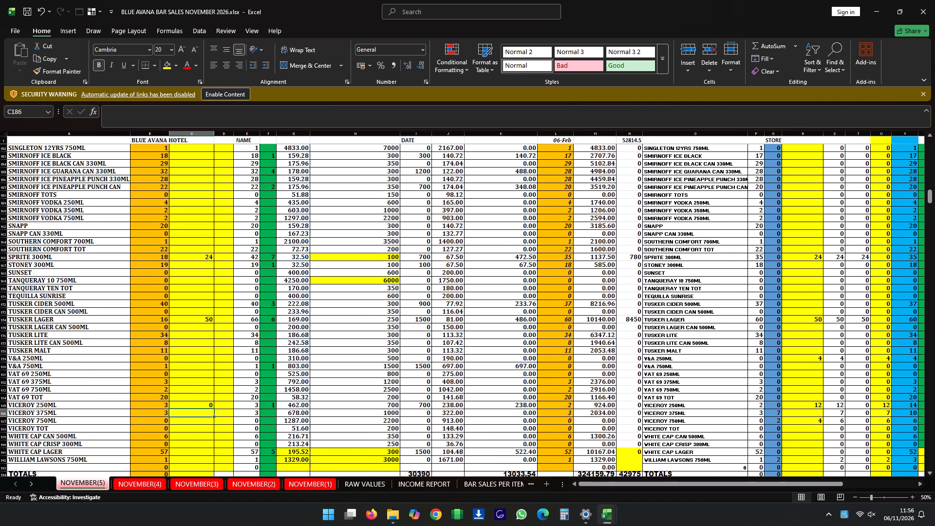
{"action": "scroll", "coordinate": [845, 319], "scroll_direction": "up", "scroll_amount": 4}
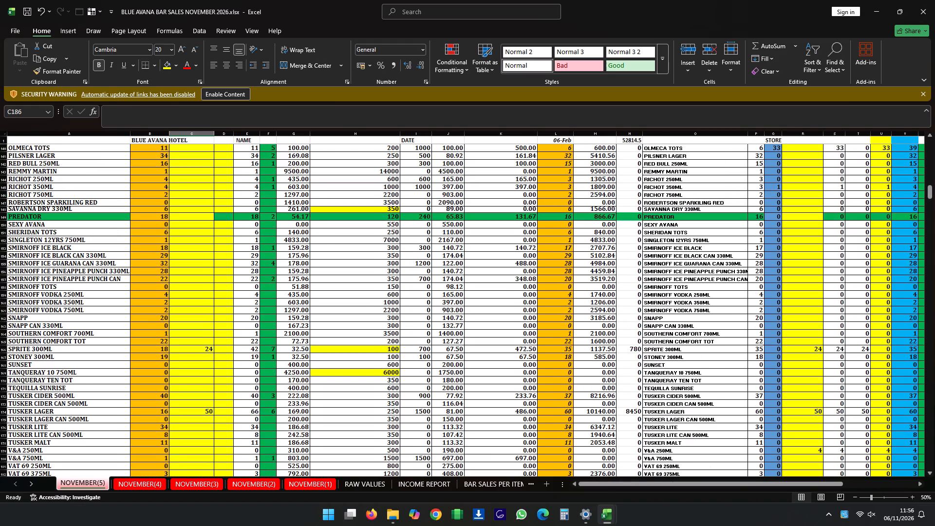
{"action": "scroll", "coordinate": [845, 319], "scroll_direction": "up", "scroll_amount": 5}
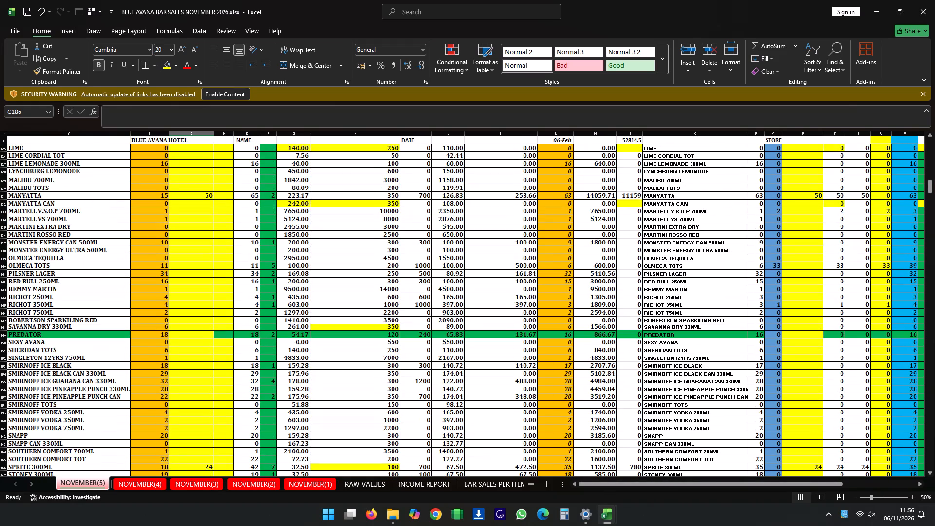
{"action": "scroll", "coordinate": [845, 319], "scroll_direction": "up", "scroll_amount": 1}
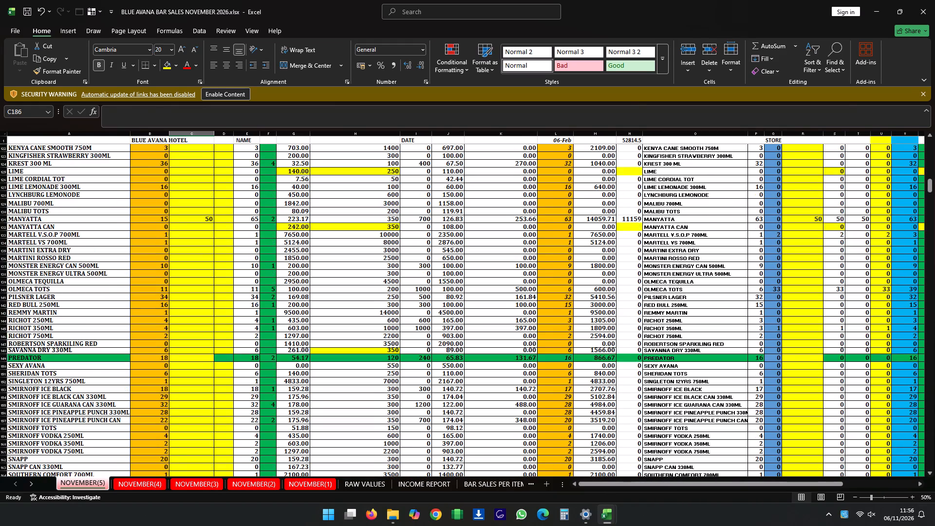
{"action": "scroll", "coordinate": [845, 319], "scroll_direction": "up", "scroll_amount": 2}
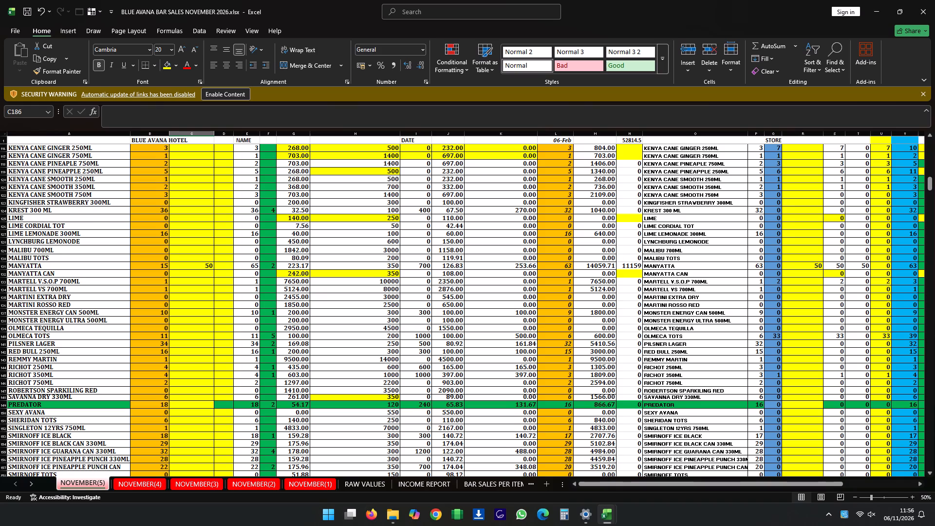
{"action": "scroll", "coordinate": [896, 187], "scroll_direction": "up", "scroll_amount": 5}
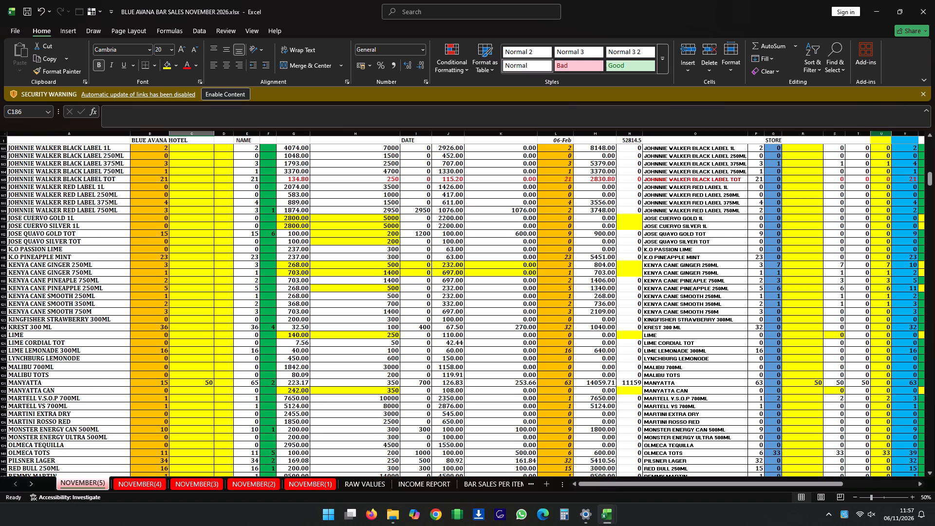
{"action": "scroll", "coordinate": [829, 234], "scroll_direction": "up", "scroll_amount": 3}
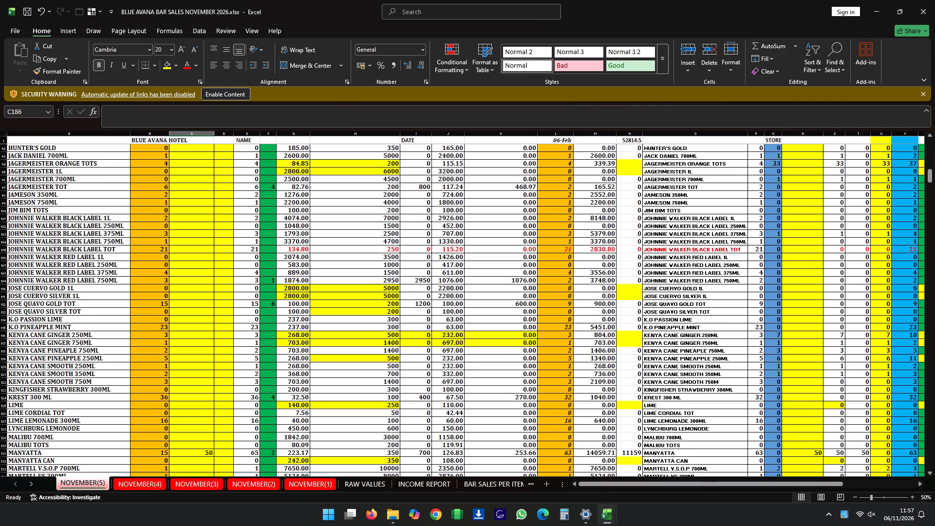
{"action": "scroll", "coordinate": [829, 234], "scroll_direction": "up", "scroll_amount": 2}
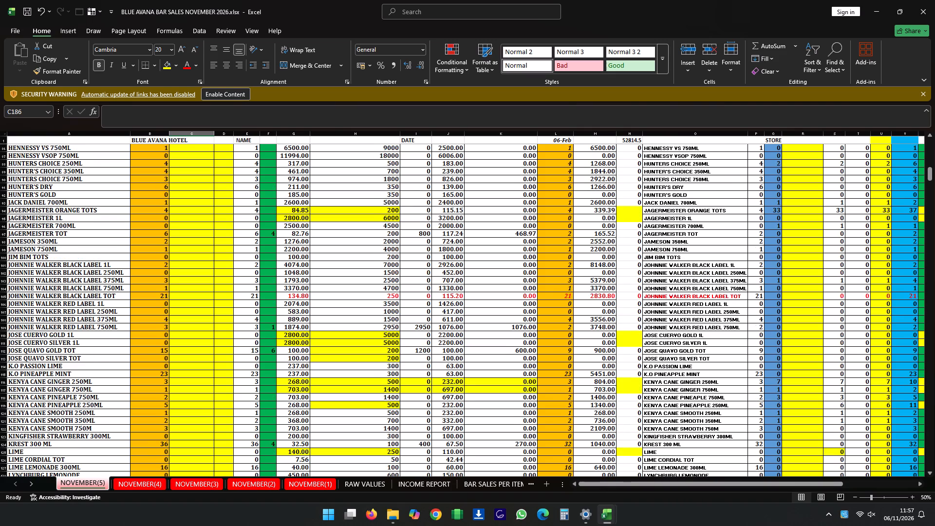
{"action": "scroll", "coordinate": [829, 234], "scroll_direction": "up", "scroll_amount": 2}
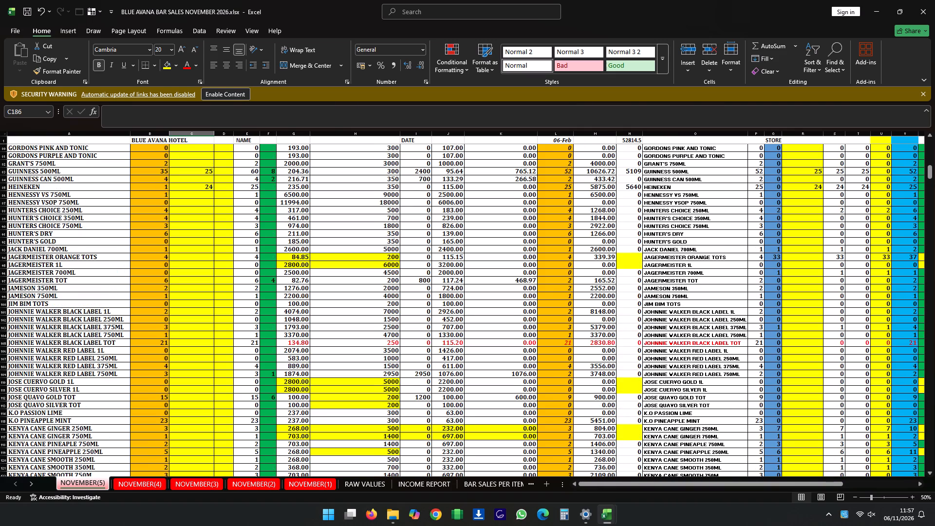
{"action": "scroll", "coordinate": [829, 234], "scroll_direction": "up", "scroll_amount": 3}
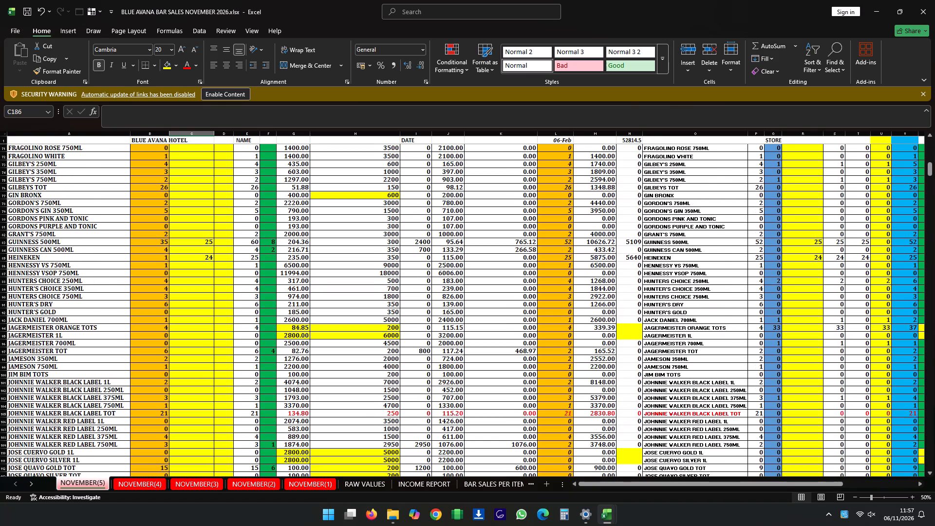
{"action": "scroll", "coordinate": [829, 234], "scroll_direction": "up", "scroll_amount": 6}
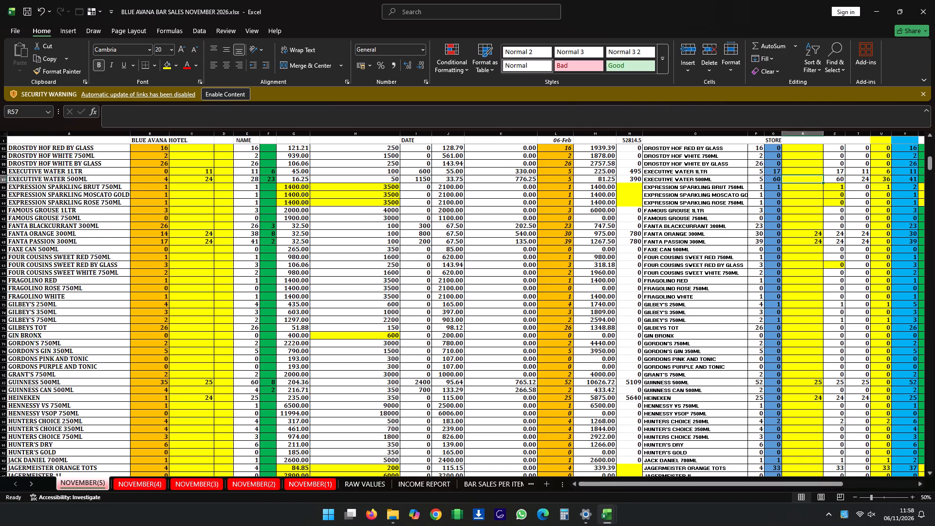
{"action": "type", "text": "96"}
{"action": "key", "text": "Return"}
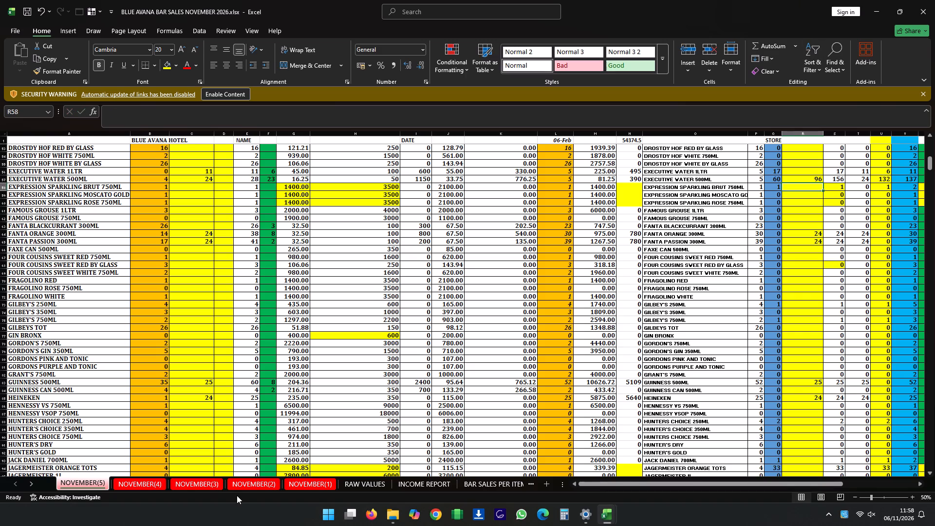
Examine the bar and store stock entries on the NOVEMBER(2) sheet, up to the start of the item list.
{"action": "left_click", "coordinate": [265, 486]}
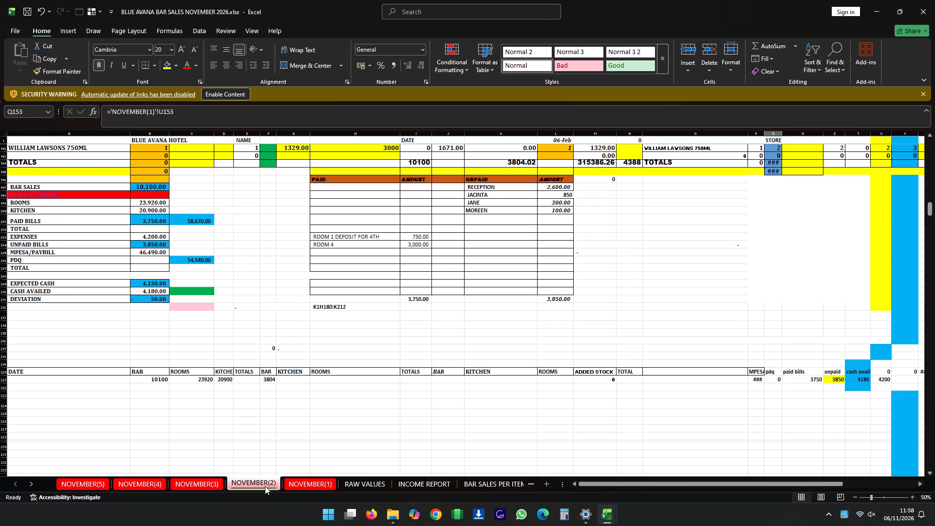
{"action": "scroll", "coordinate": [207, 285], "scroll_direction": "up", "scroll_amount": 20}
{"action": "scroll", "coordinate": [207, 285], "scroll_direction": "up", "scroll_amount": 17}
{"action": "scroll", "coordinate": [207, 285], "scroll_direction": "up", "scroll_amount": 7}
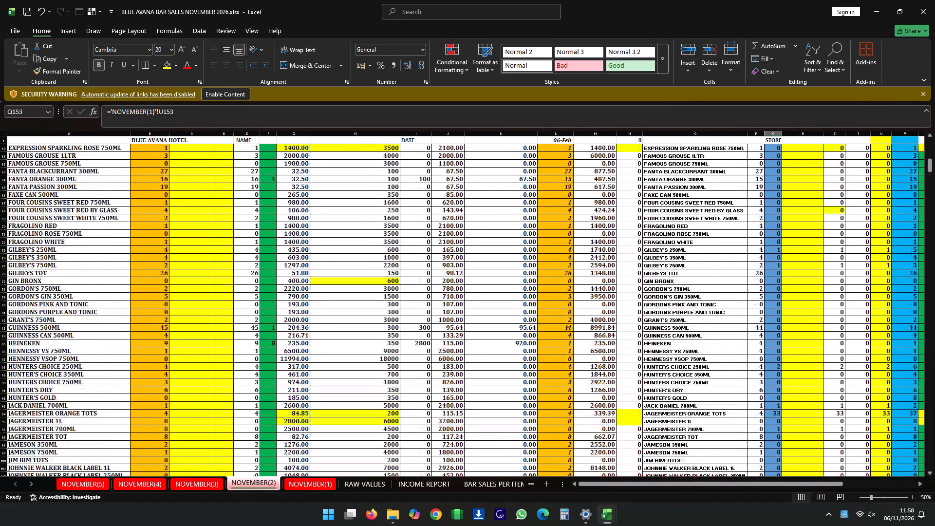
{"action": "scroll", "coordinate": [207, 285], "scroll_direction": "up", "scroll_amount": 12}
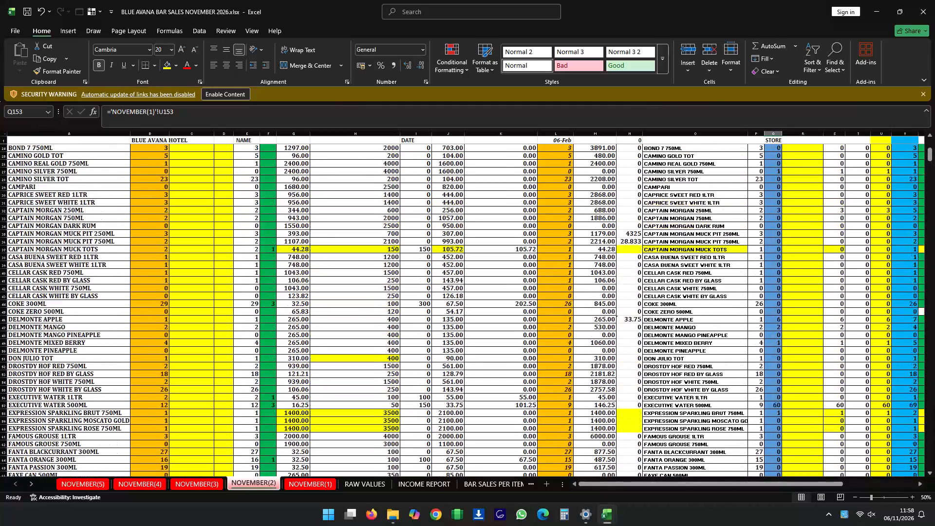
{"action": "scroll", "coordinate": [207, 285], "scroll_direction": "up", "scroll_amount": 9}
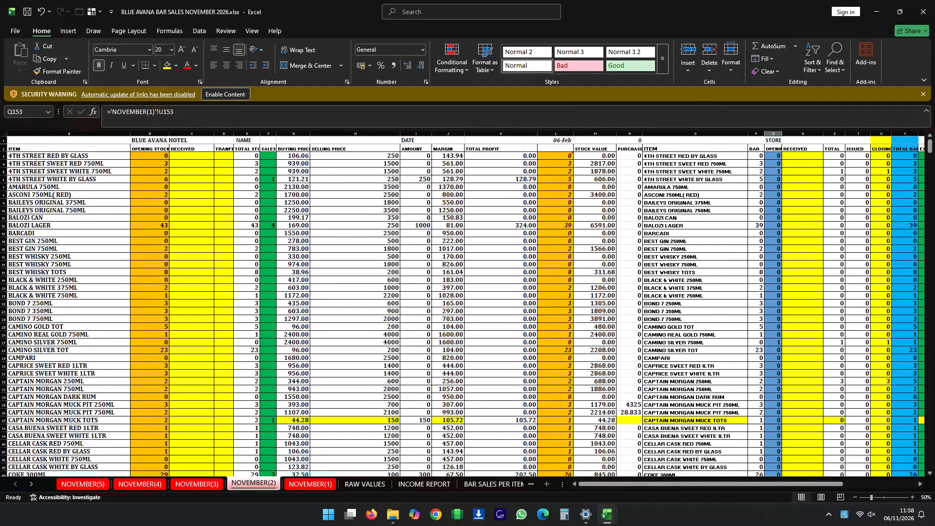
{"action": "scroll", "coordinate": [207, 285], "scroll_direction": "down", "scroll_amount": 5}
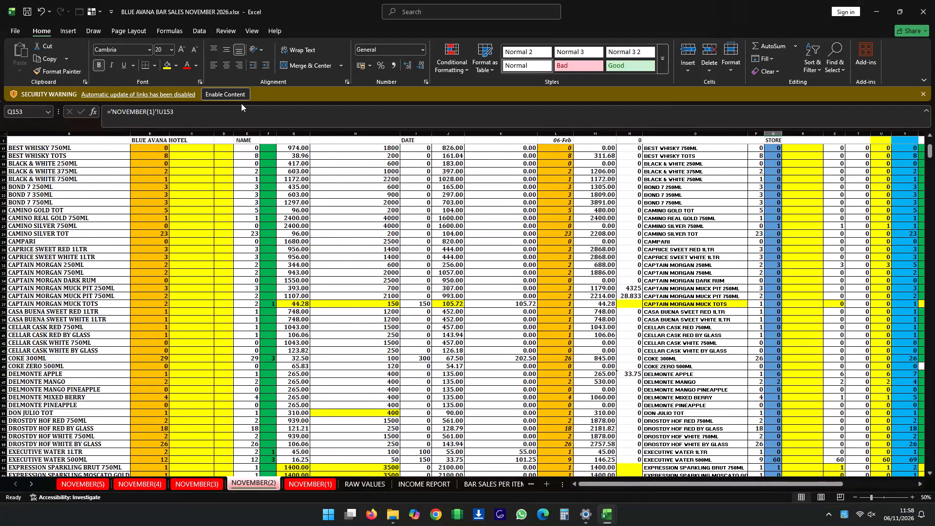
Enable the workbook's blocked content so that its links can update automatically.
{"action": "left_click", "coordinate": [242, 97]}
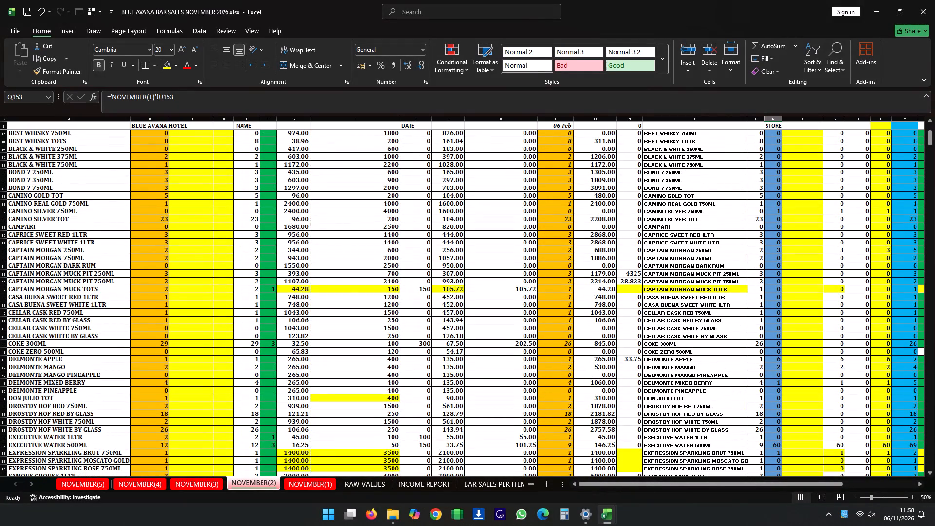
Go back to the NOVEMBER(5) sheet and select the store's received cell for CAPTAIN MORGAN 250ML.
{"action": "left_click", "coordinate": [84, 484]}
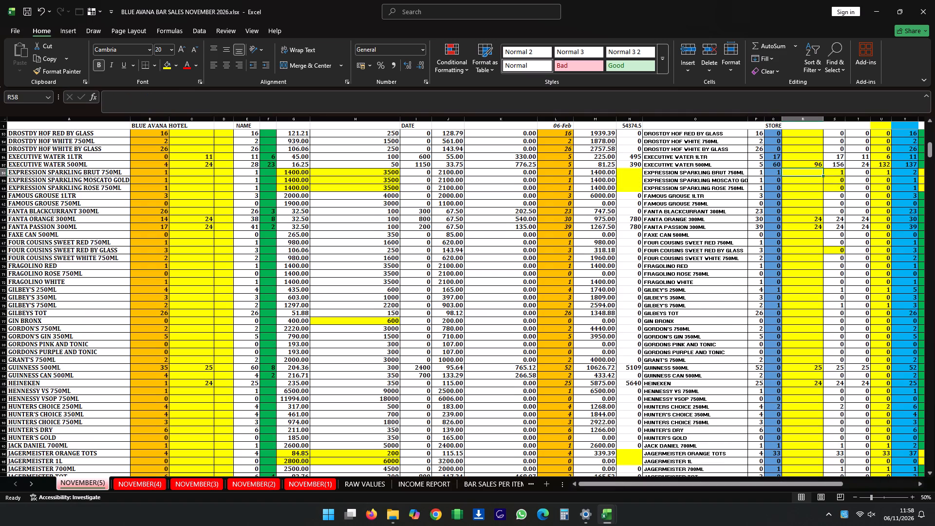
{"action": "scroll", "coordinate": [823, 189], "scroll_direction": "up", "scroll_amount": 3}
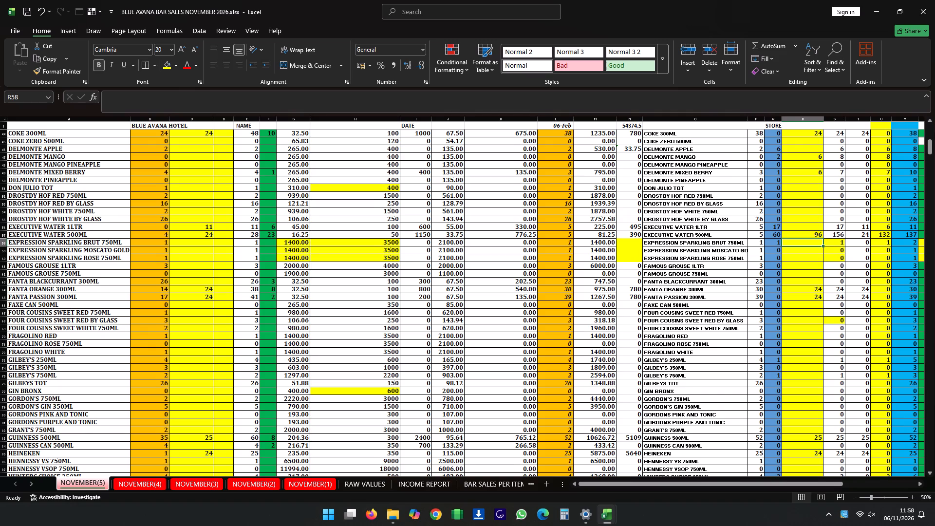
{"action": "scroll", "coordinate": [921, 155], "scroll_direction": "up", "scroll_amount": 6}
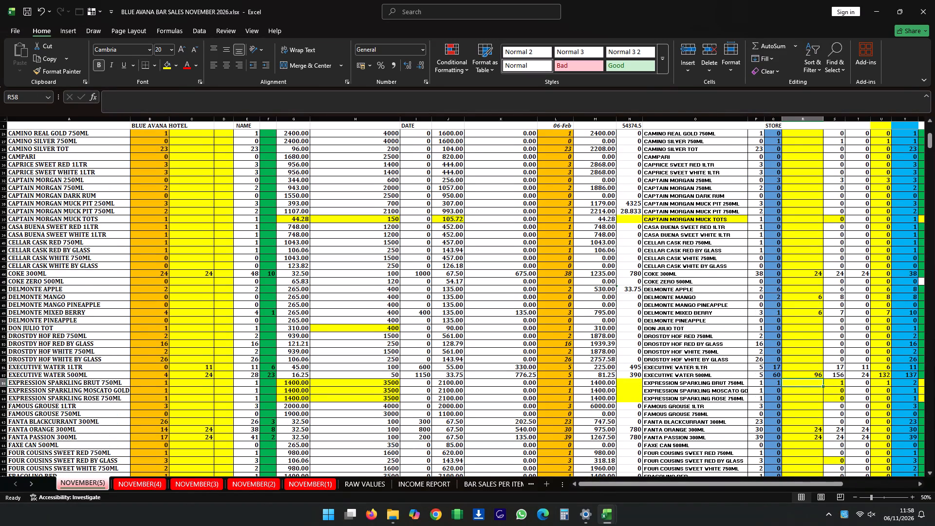
{"action": "left_click", "coordinate": [803, 179]}
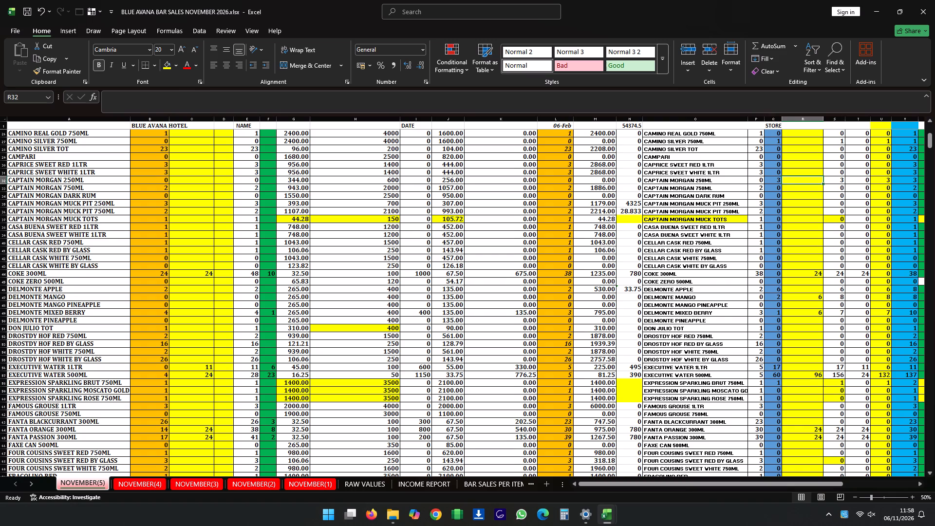
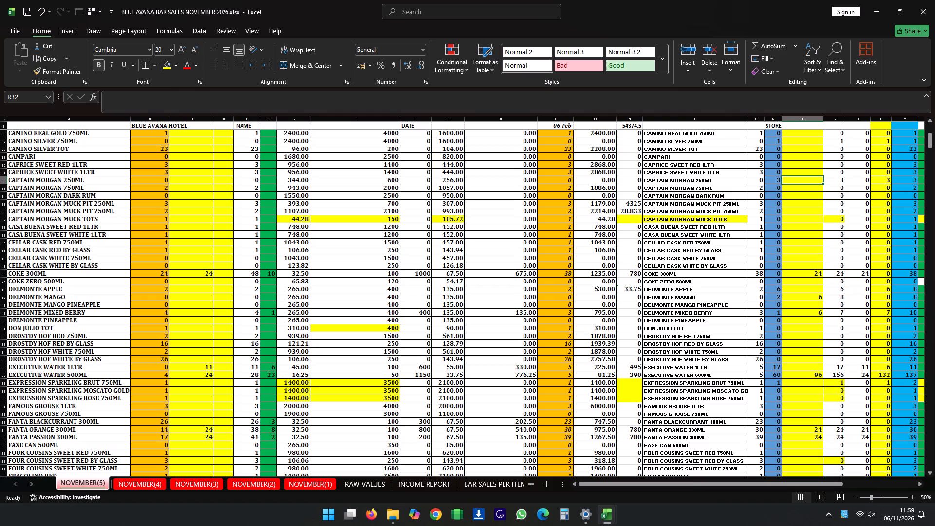
Enter 6 as the store's received quantity for CAPTAIN MORGAN 250ML on the NOVEMBER(5) sheet.
{"action": "key", "text": "6"}
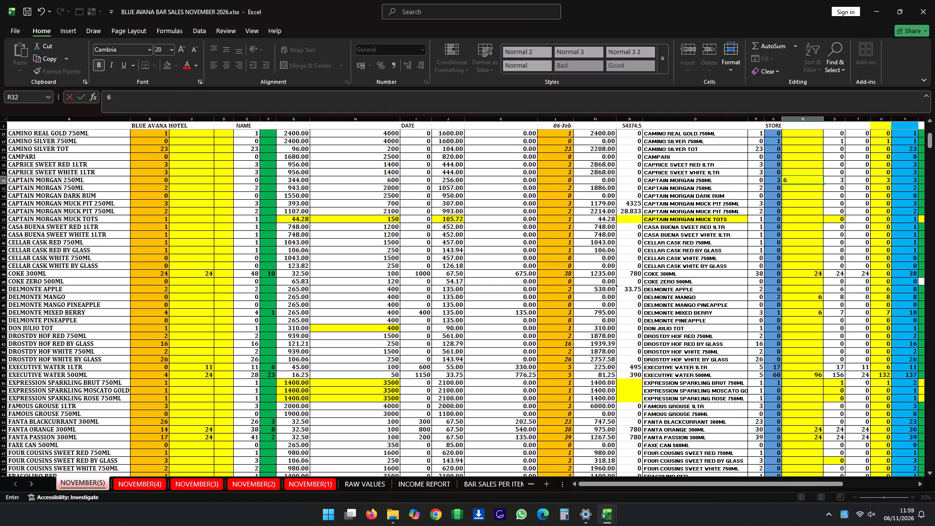
{"action": "key", "text": "Up"}
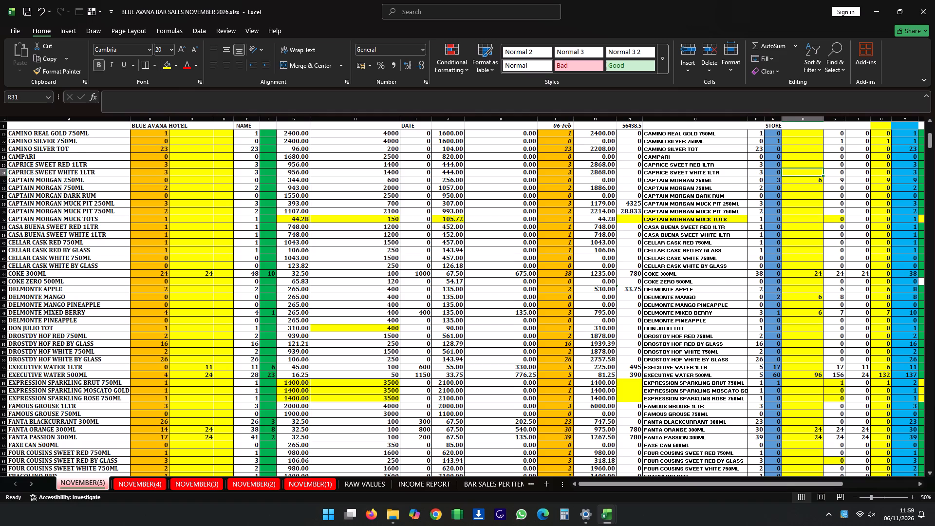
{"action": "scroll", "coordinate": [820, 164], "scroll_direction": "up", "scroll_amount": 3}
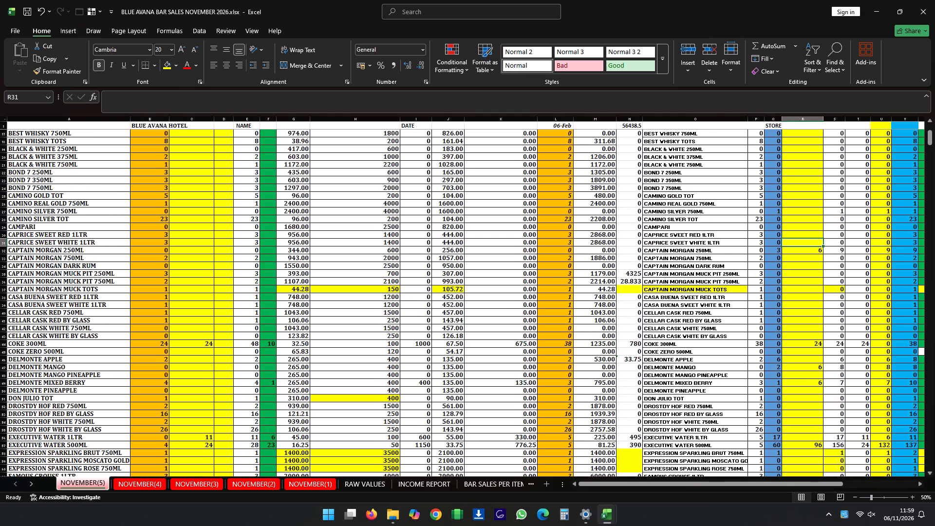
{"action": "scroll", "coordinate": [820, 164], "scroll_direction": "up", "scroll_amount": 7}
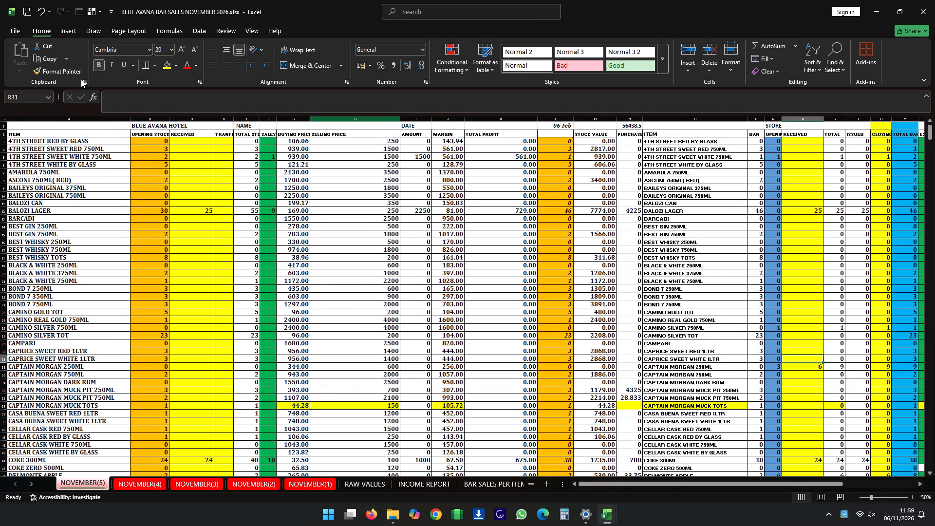
Save the BLUE AVANA BAR SALES NOVEMBER 2026 workbook.
{"action": "left_click", "coordinate": [23, 9]}
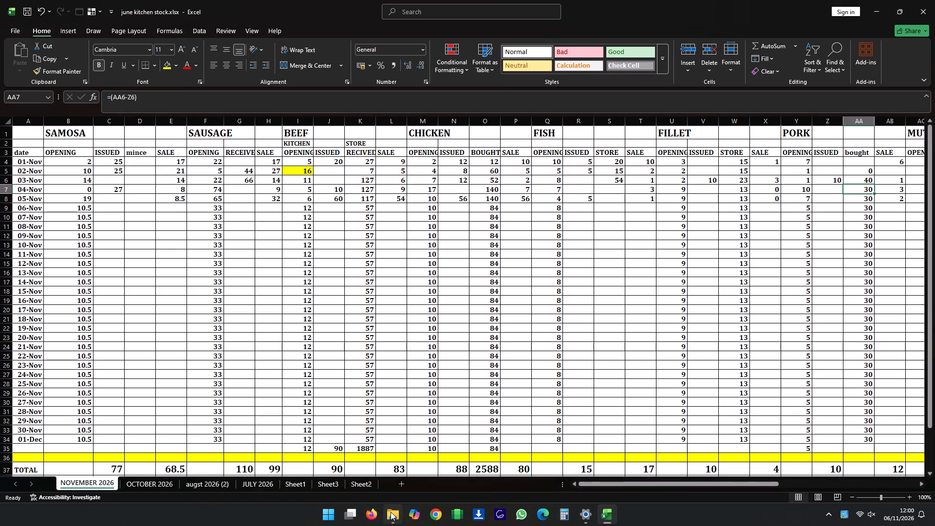
Switch from the june kitchen stock workbook to Google Chrome.
{"action": "left_click", "coordinate": [437, 512]}
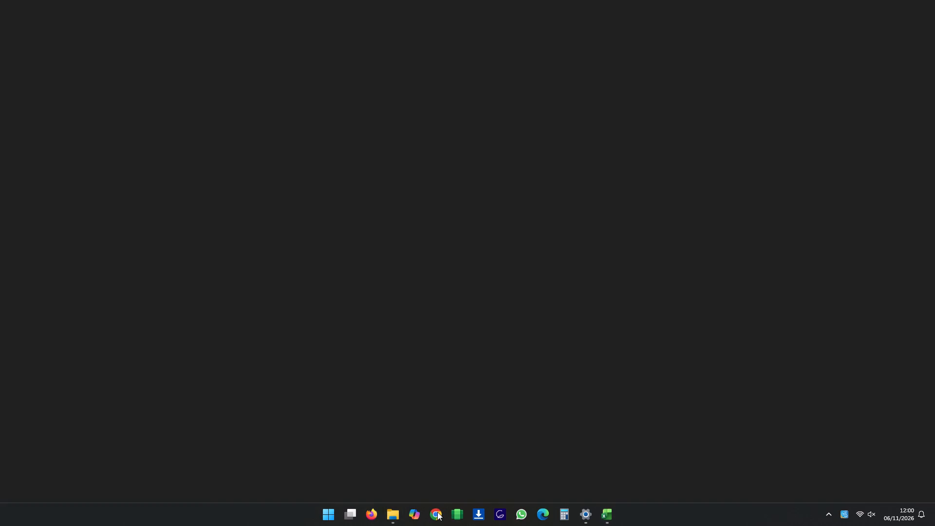
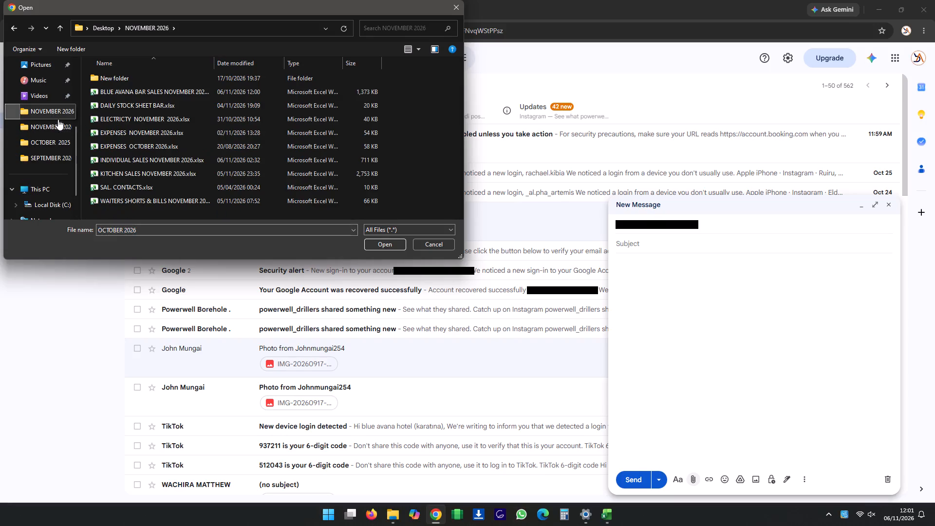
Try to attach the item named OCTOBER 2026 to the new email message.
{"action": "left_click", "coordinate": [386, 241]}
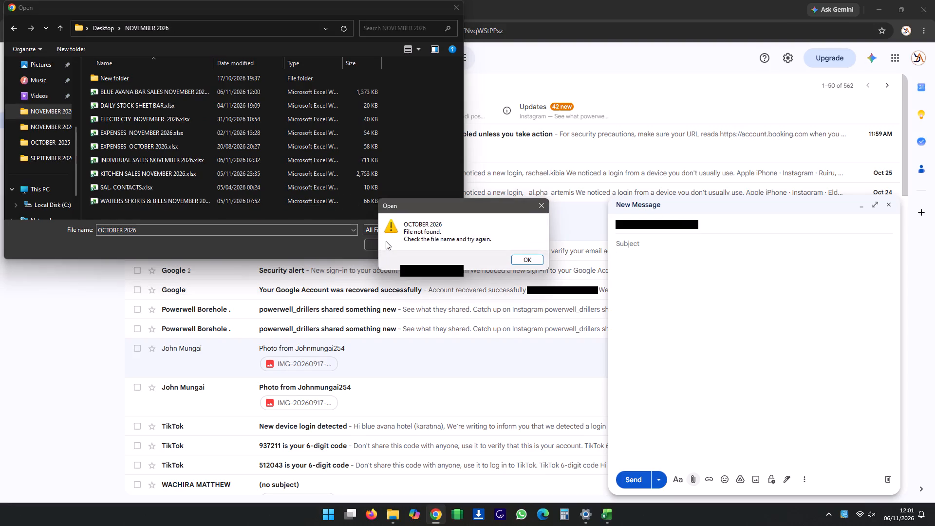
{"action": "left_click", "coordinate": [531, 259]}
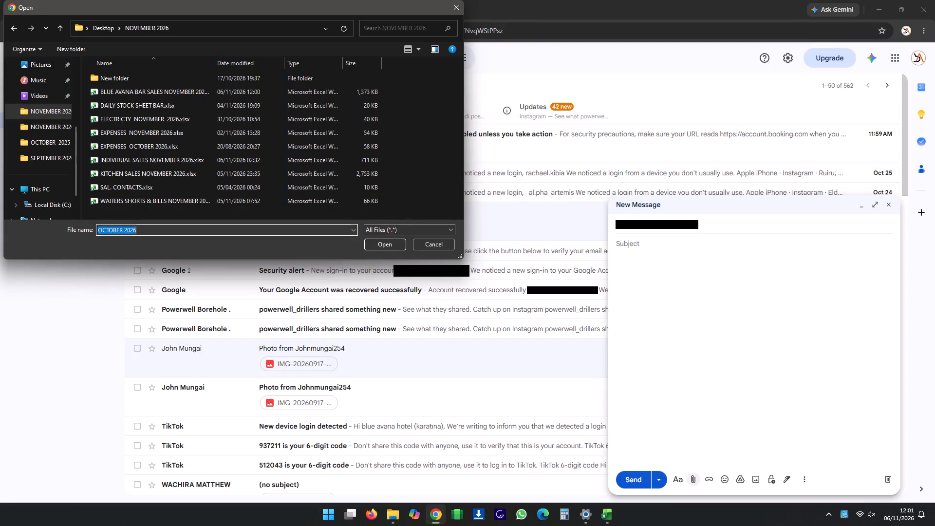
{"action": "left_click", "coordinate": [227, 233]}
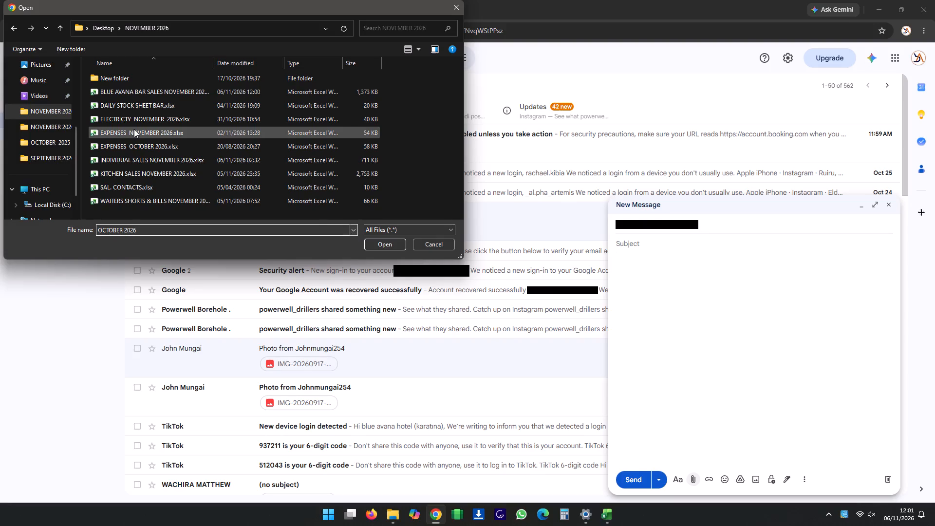
Choose BLUE AVANA BAR SALES NOVEMBER 2026.xlsx in the NOVEMBER 2026 folder as the attachment for the new message.
{"action": "left_click", "coordinate": [141, 96]}
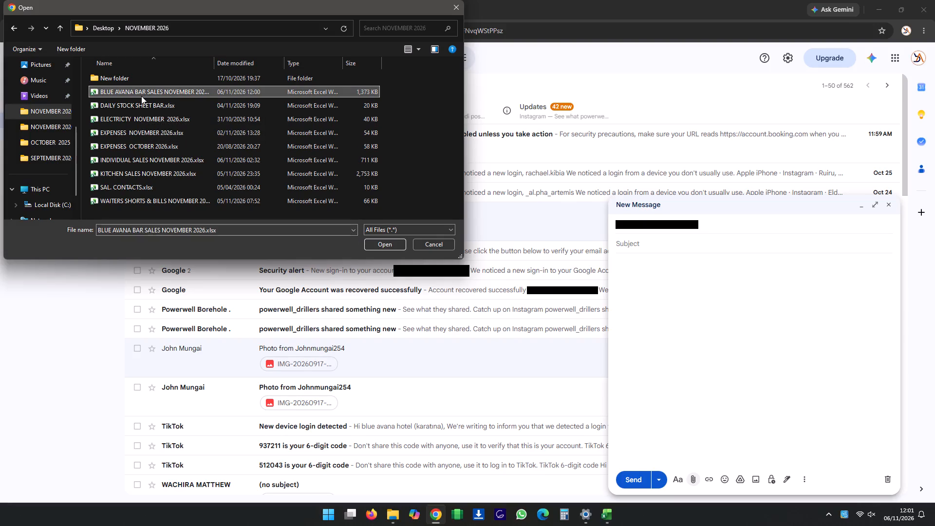
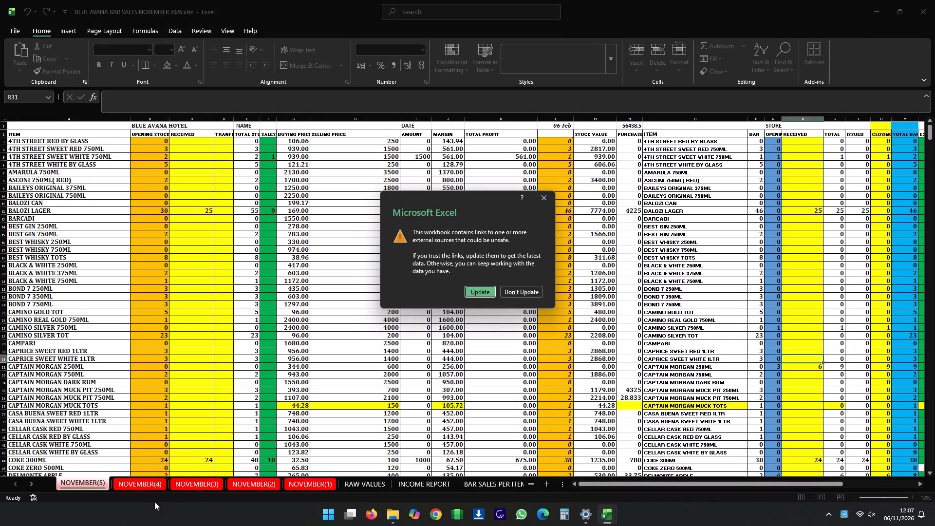
Open the November bar sales workbook without updating its external links.
{"action": "triple_click", "coordinate": [31, 479]}
{"action": "left_click", "coordinate": [516, 292]}
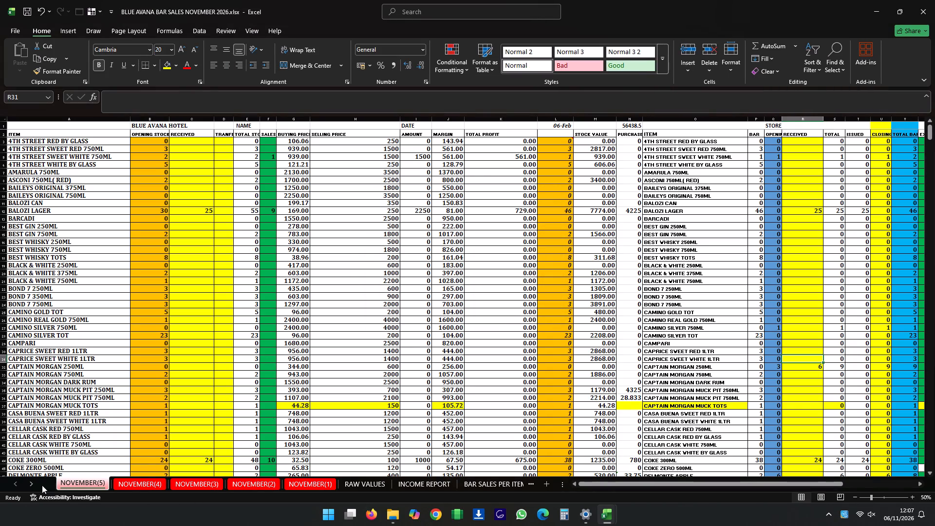
Switch to File Explorer and open the BLUE AVANA BAR SALES OCTOBER 2026 workbook from the NOVEMBER 2026 (2) folder.
{"action": "triple_click", "coordinate": [32, 486]}
{"action": "double_click", "coordinate": [32, 486]}
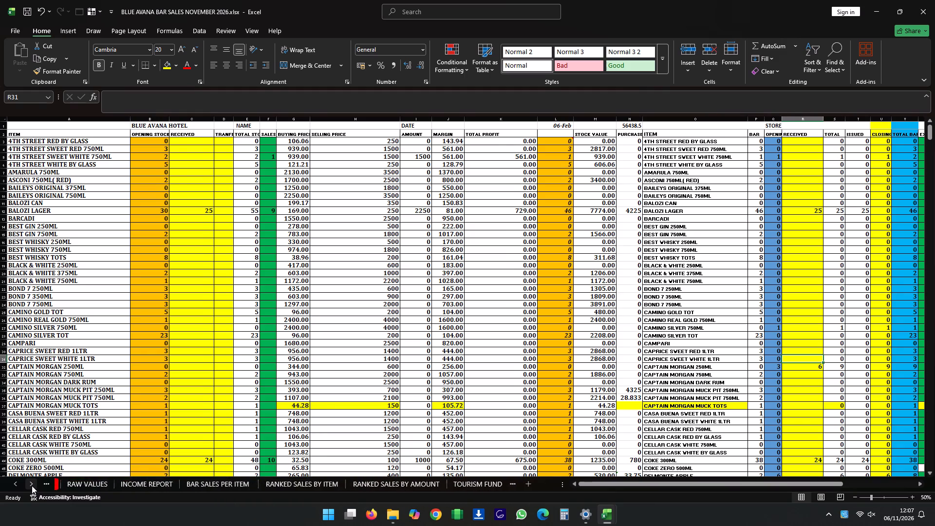
{"action": "double_click", "coordinate": [32, 486]}
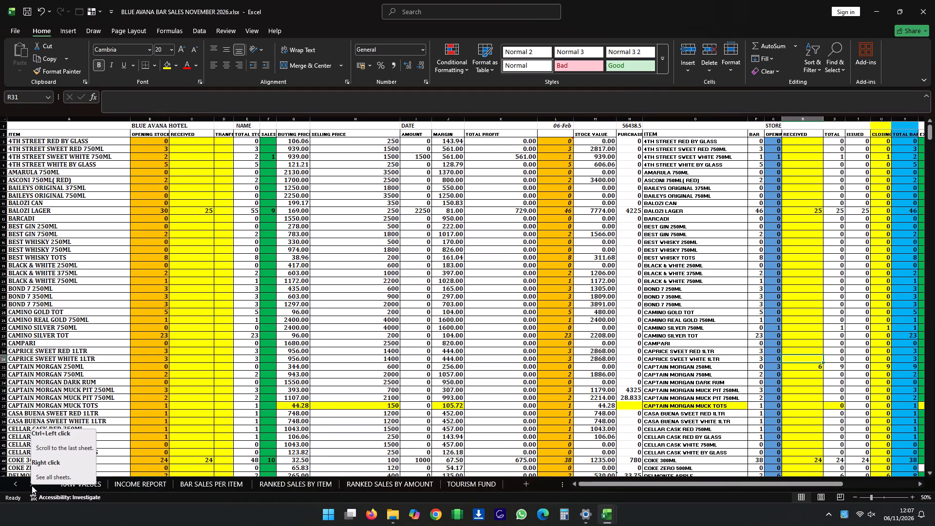
{"action": "left_click", "coordinate": [882, 12]}
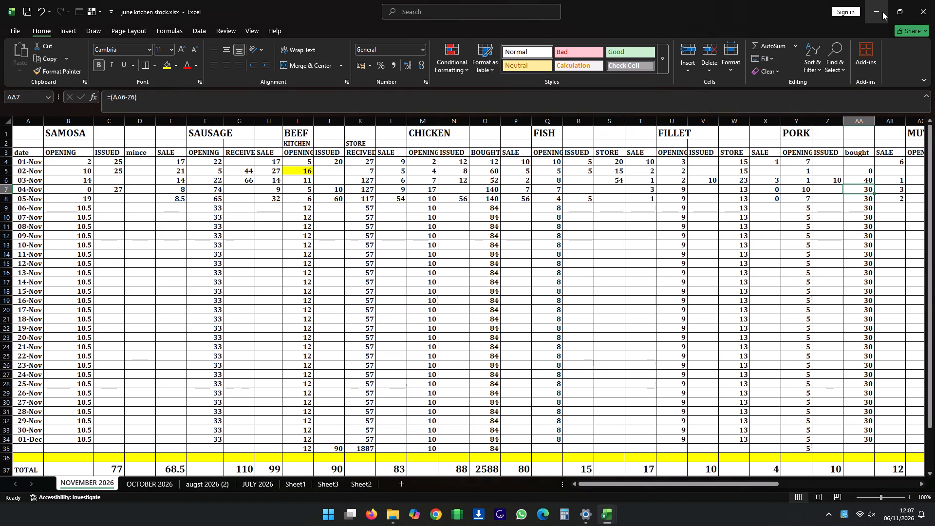
{"action": "left_click", "coordinate": [882, 12]}
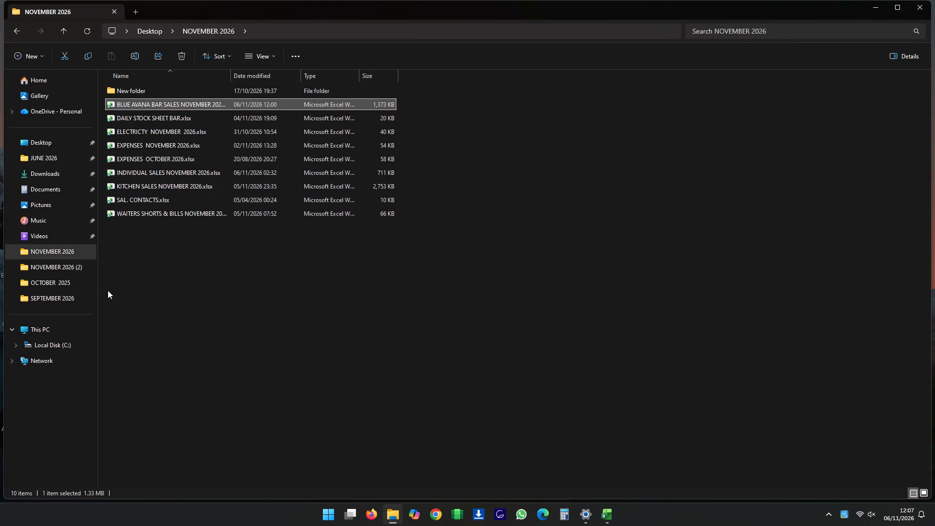
{"action": "double_click", "coordinate": [77, 268]}
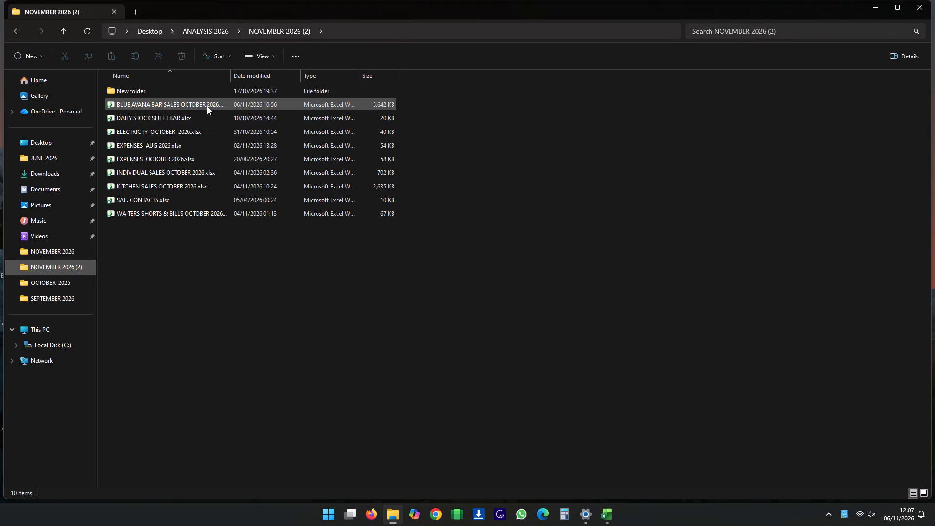
{"action": "double_click", "coordinate": [207, 106]}
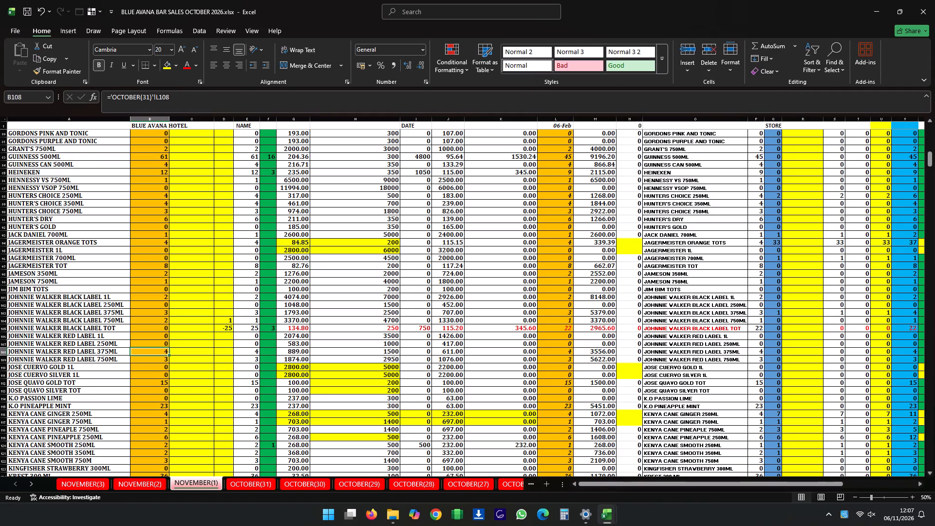
Copy the RECEIVED IN STORE PER ITEM sheet into the BLUE AVANA BAR SALES NOVEMBER 2026 workbook, placing it before TOURISM FUND.
{"action": "triple_click", "coordinate": [33, 482]}
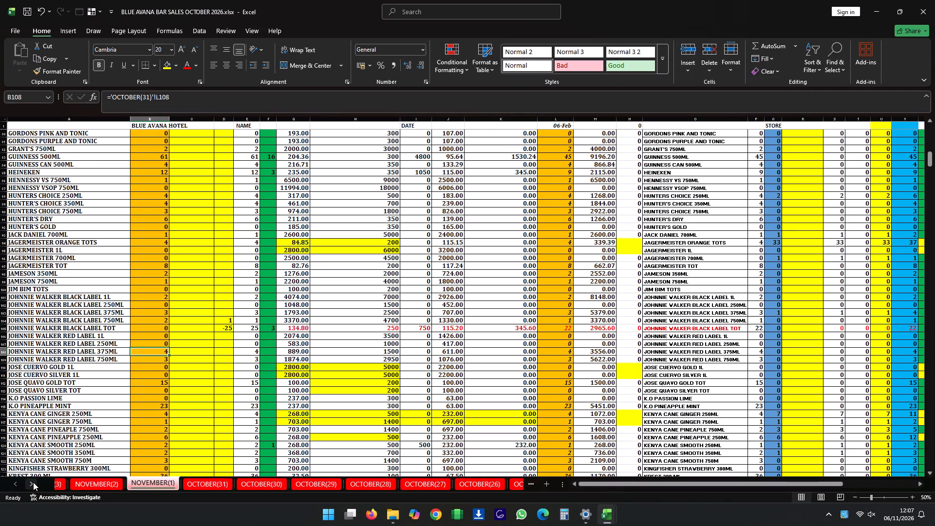
{"action": "triple_click", "coordinate": [33, 482]}
{"action": "triple_click", "coordinate": [33, 482]}
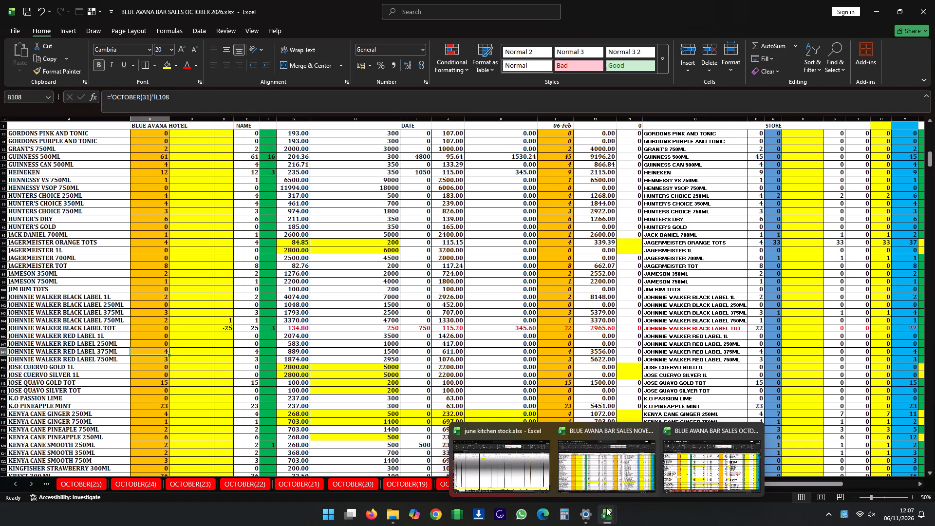
{"action": "triple_click", "coordinate": [30, 486]}
{"action": "triple_click", "coordinate": [30, 486]}
{"action": "triple_click", "coordinate": [30, 486]}
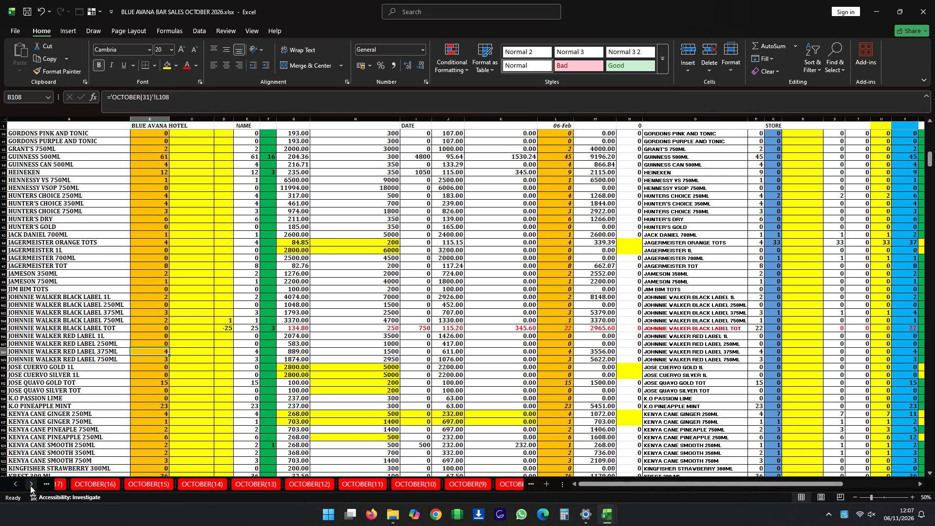
{"action": "triple_click", "coordinate": [30, 486]}
{"action": "triple_click", "coordinate": [30, 486]}
{"action": "triple_click", "coordinate": [30, 486]}
{"action": "left_click", "coordinate": [30, 486]}
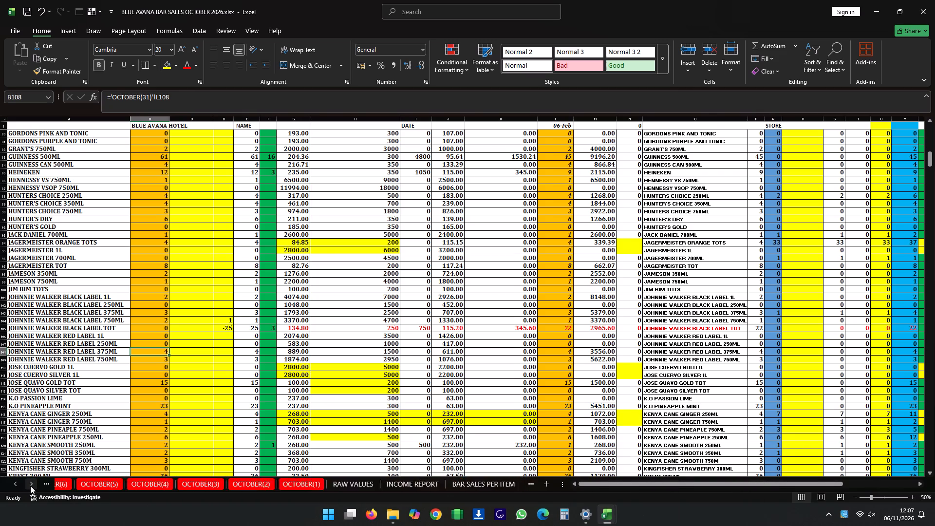
{"action": "triple_click", "coordinate": [30, 486]}
{"action": "double_click", "coordinate": [30, 486]}
{"action": "double_click", "coordinate": [30, 486]}
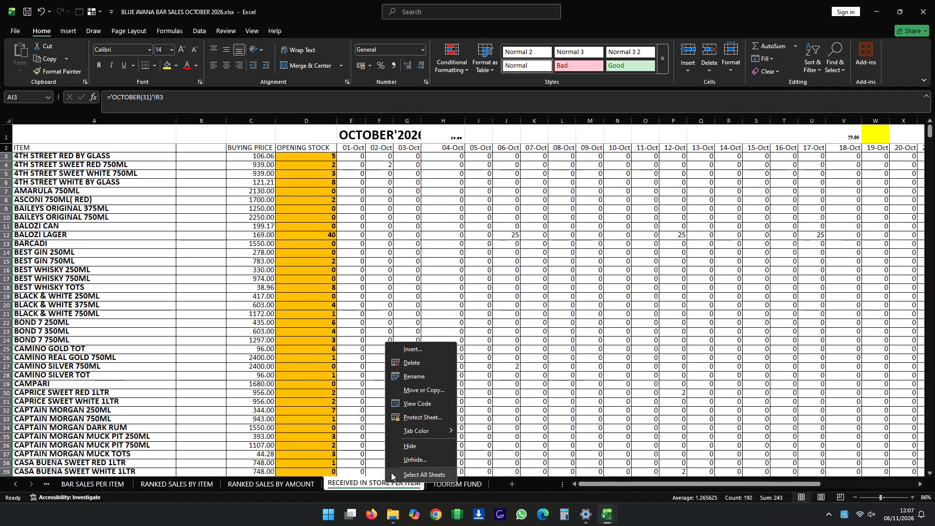
{"action": "left_click", "coordinate": [427, 390]}
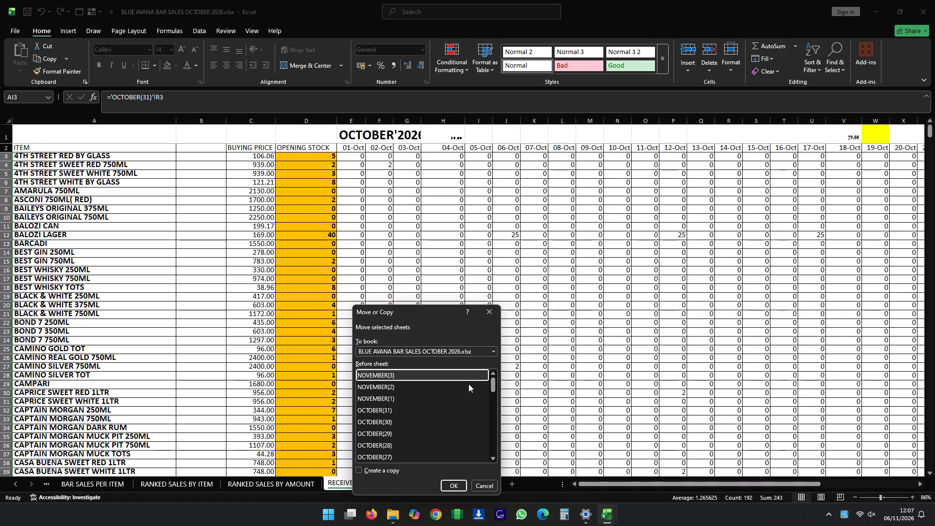
{"action": "left_click", "coordinate": [495, 354]}
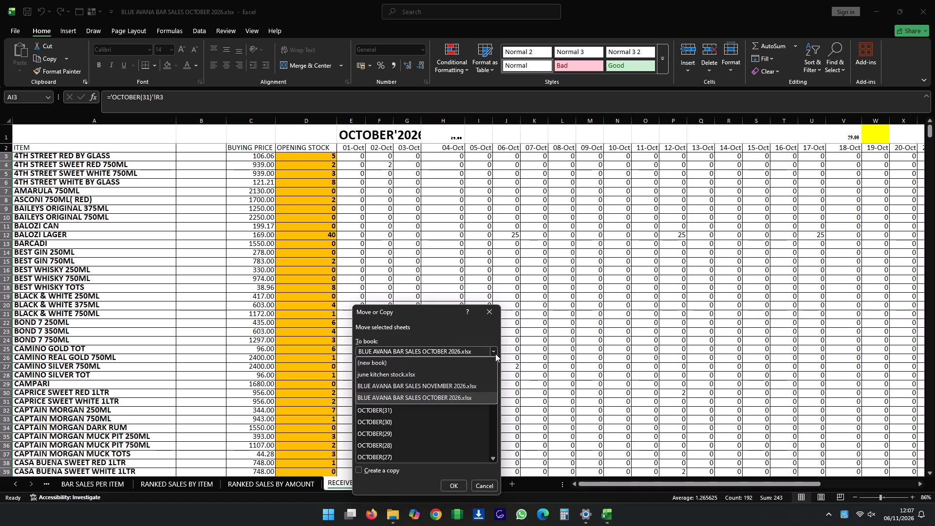
{"action": "left_click", "coordinate": [456, 384]}
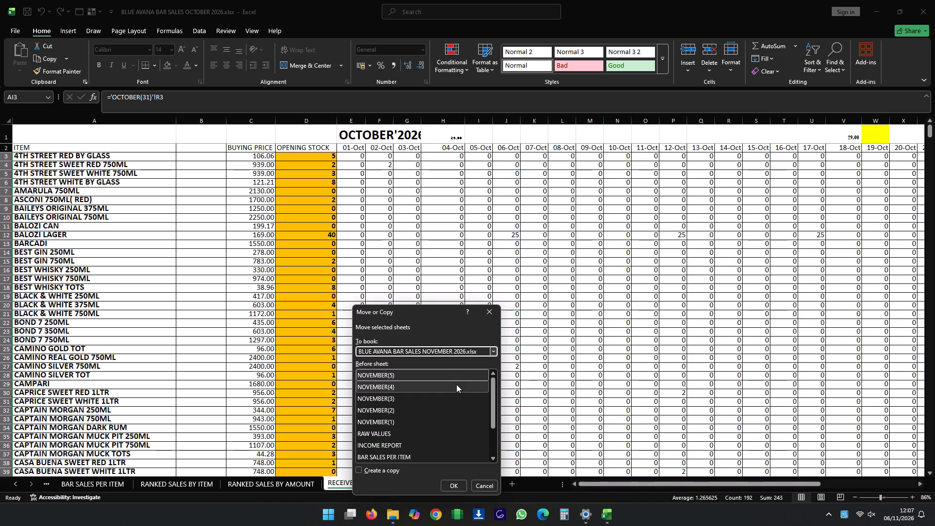
{"action": "scroll", "coordinate": [397, 446], "scroll_direction": "down", "scroll_amount": 4}
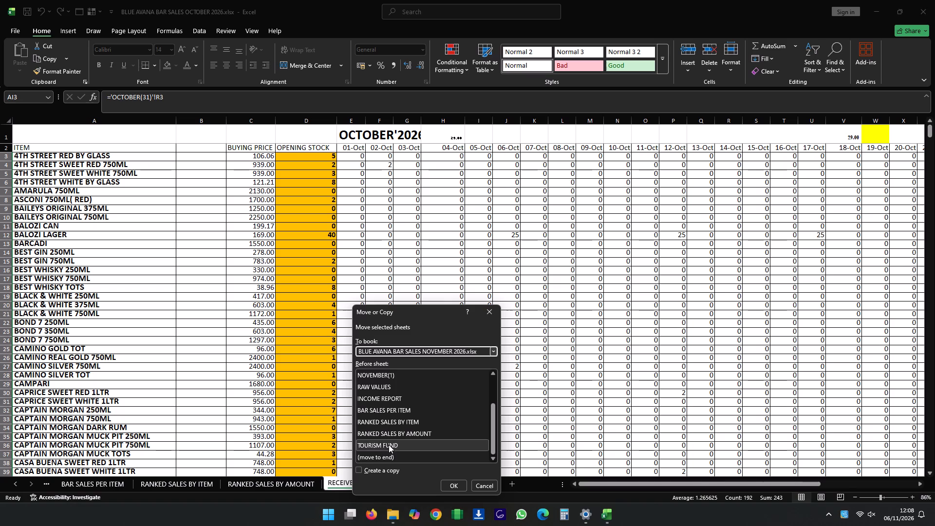
{"action": "left_click", "coordinate": [389, 444]}
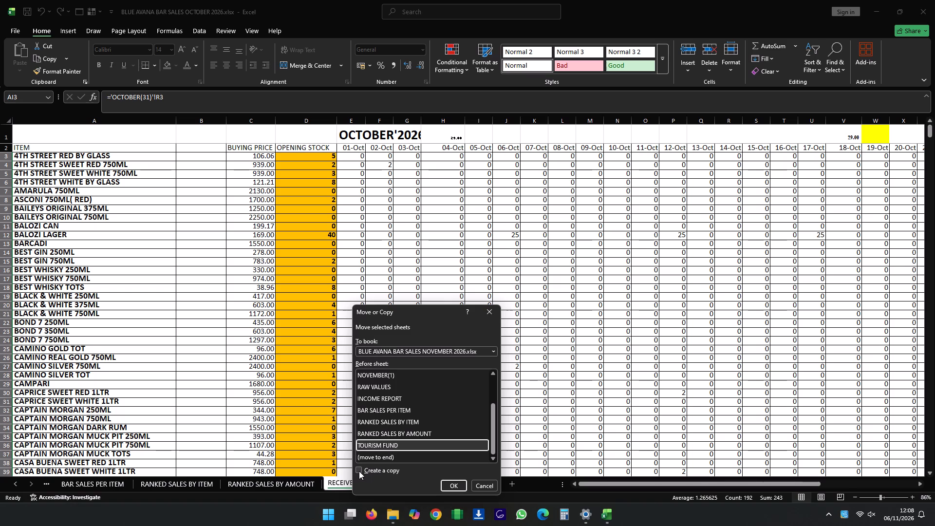
{"action": "left_click", "coordinate": [359, 471]}
{"action": "left_click", "coordinate": [450, 482]}
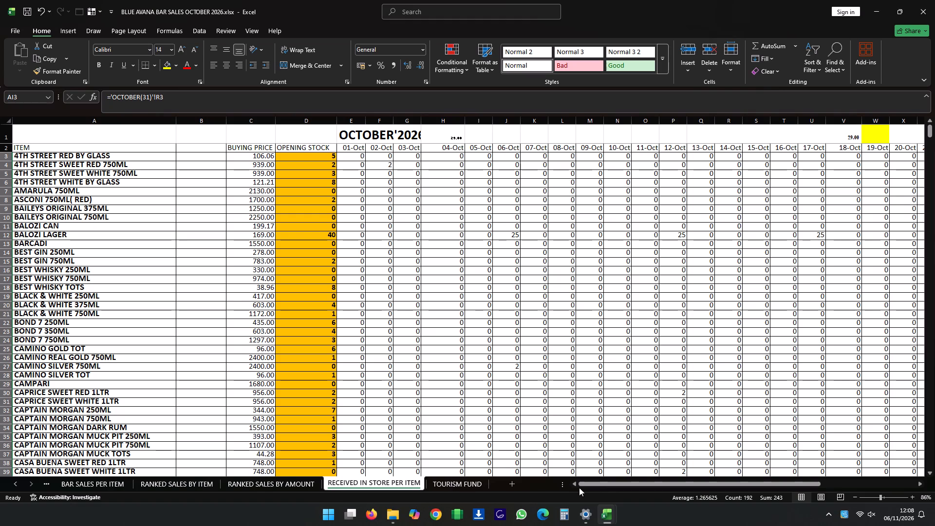
Switch to the BLUE AVANA BAR SALES NOVEMBER 2026 workbook.
{"action": "left_click", "coordinate": [605, 513]}
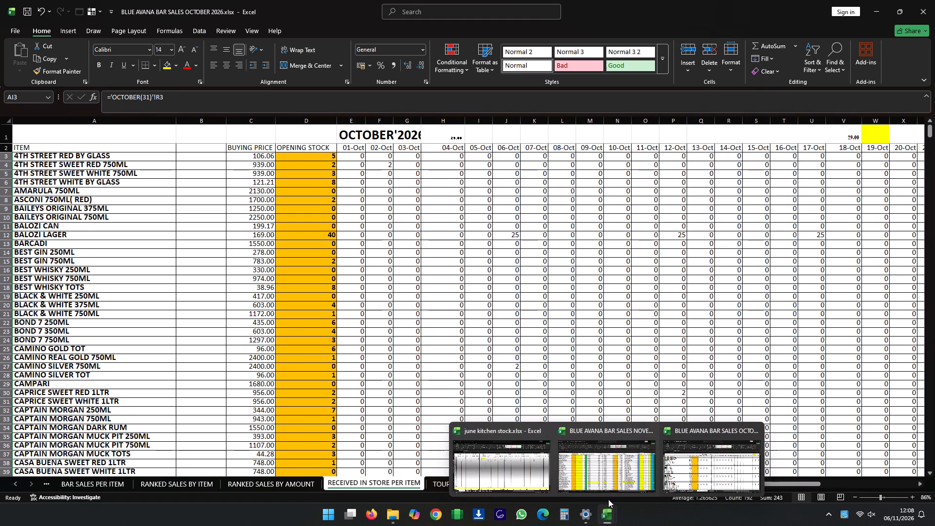
{"action": "left_click", "coordinate": [606, 461]}
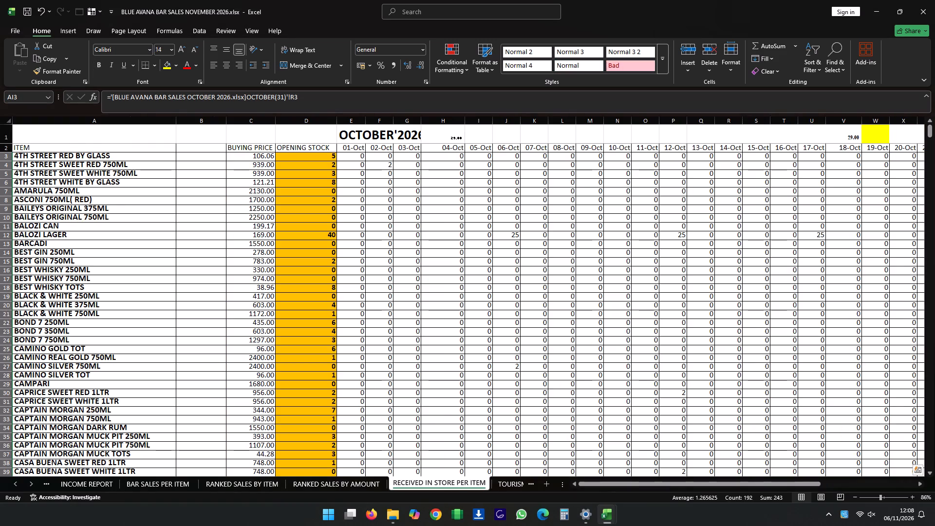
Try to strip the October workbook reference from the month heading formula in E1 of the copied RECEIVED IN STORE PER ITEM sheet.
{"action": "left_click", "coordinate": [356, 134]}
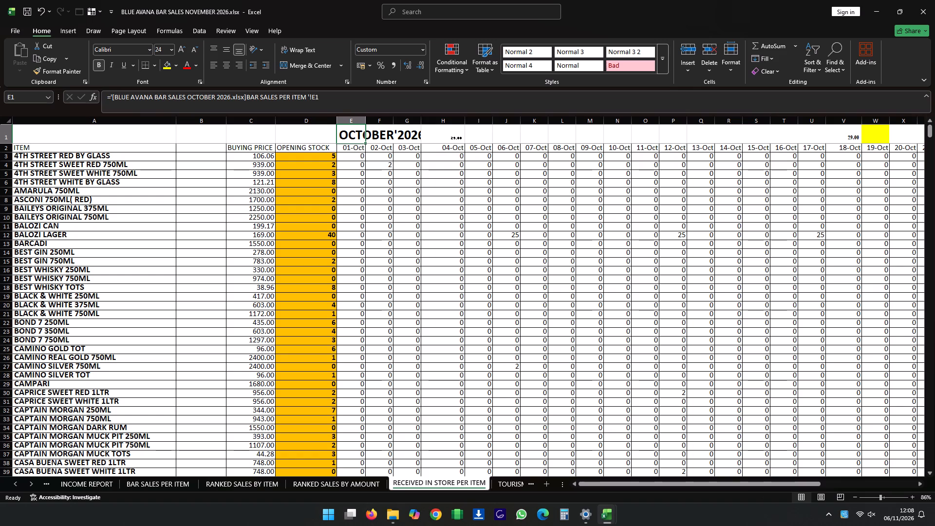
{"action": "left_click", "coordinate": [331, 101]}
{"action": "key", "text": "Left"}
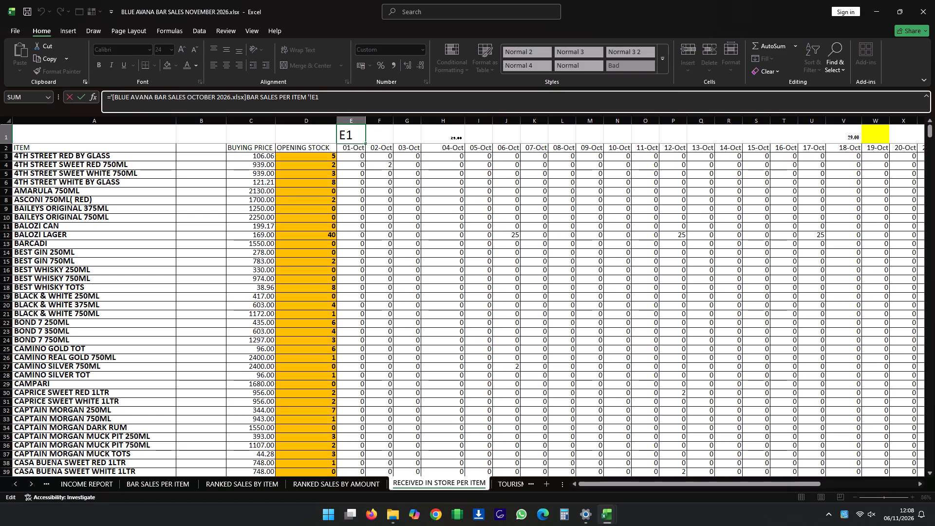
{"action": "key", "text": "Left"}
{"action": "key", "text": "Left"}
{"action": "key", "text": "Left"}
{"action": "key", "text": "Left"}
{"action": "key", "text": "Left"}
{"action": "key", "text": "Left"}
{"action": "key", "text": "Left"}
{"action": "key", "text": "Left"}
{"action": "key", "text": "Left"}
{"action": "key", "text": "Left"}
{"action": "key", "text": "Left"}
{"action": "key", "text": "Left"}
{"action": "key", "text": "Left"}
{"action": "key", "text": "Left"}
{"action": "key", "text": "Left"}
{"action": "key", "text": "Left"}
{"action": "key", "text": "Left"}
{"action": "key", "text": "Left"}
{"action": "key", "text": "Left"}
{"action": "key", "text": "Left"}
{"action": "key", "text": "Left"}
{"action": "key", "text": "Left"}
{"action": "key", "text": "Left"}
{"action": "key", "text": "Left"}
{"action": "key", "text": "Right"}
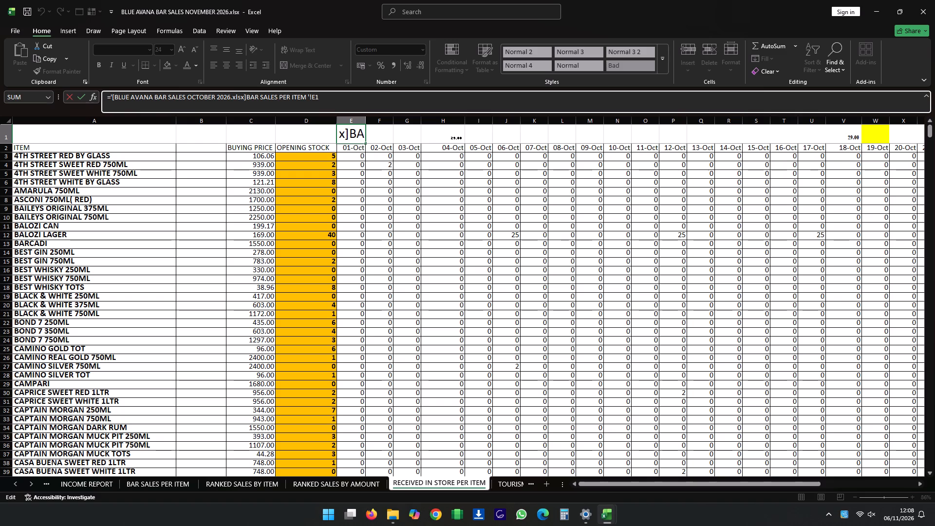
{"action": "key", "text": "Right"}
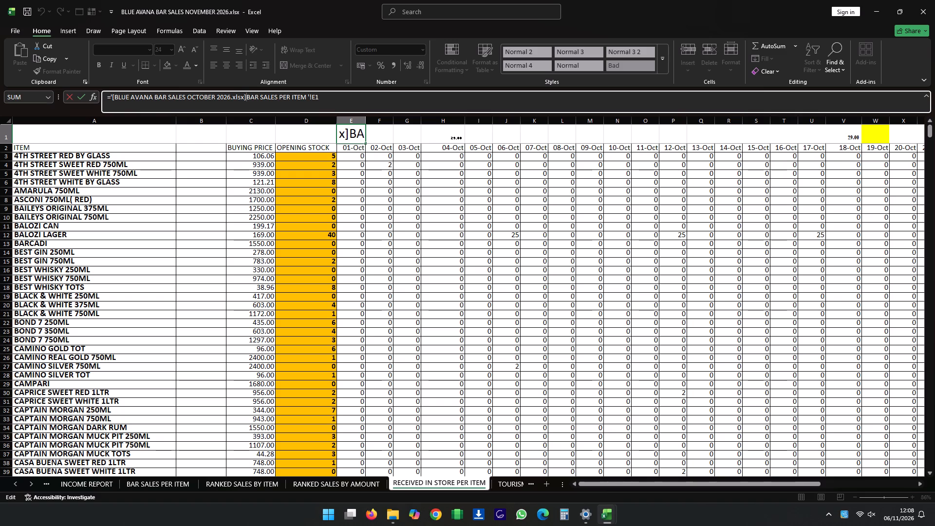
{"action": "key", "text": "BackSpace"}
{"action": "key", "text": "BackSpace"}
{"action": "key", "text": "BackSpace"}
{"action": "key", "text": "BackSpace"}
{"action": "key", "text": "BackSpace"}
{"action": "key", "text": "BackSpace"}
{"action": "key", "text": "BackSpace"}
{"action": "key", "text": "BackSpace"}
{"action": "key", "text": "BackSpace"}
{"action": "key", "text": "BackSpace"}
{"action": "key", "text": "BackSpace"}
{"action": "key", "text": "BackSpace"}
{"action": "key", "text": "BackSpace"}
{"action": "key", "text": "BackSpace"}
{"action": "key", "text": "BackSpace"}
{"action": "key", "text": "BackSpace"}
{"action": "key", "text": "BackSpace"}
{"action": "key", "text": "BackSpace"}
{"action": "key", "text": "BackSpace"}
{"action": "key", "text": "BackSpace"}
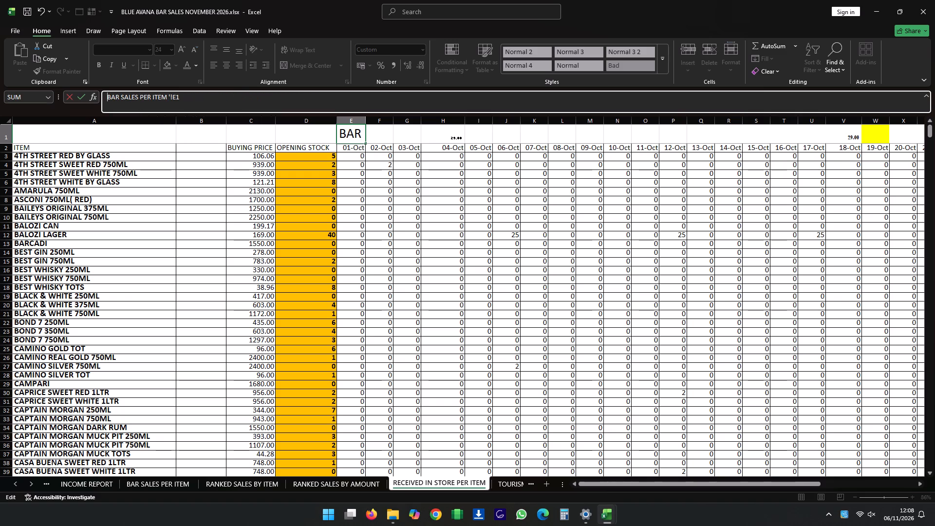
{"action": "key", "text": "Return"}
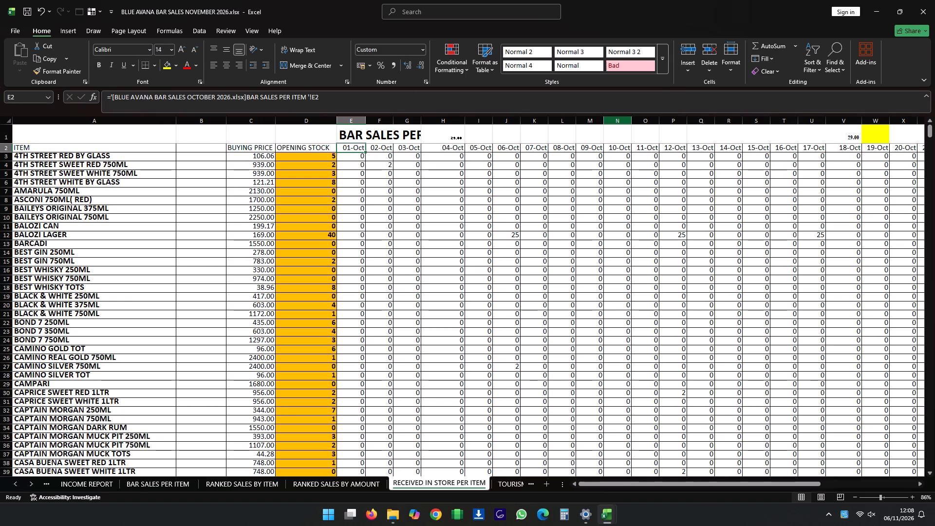
Link the month heading in E1 of RECEIVED IN STORE PER ITEM to cell E1 of the BAR SALES PER ITEM sheet.
{"action": "left_click", "coordinate": [373, 135]}
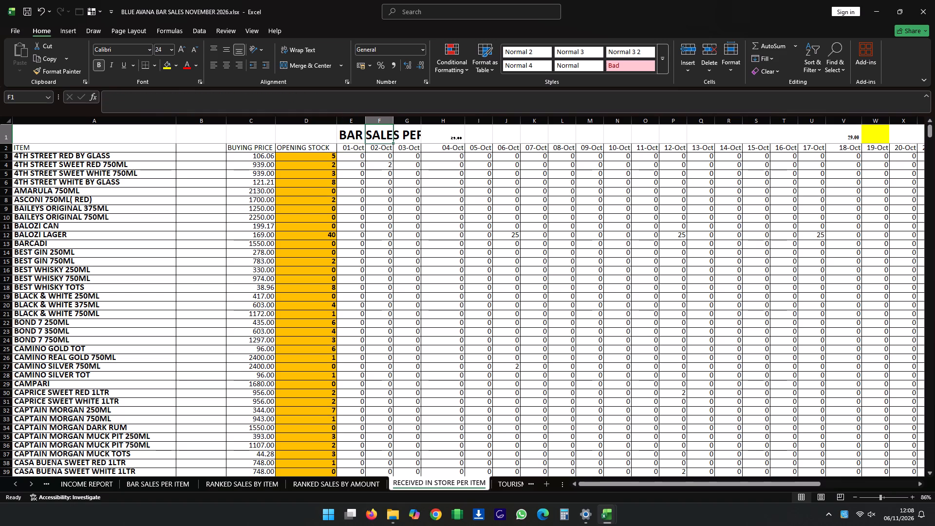
{"action": "left_click", "coordinate": [344, 134]}
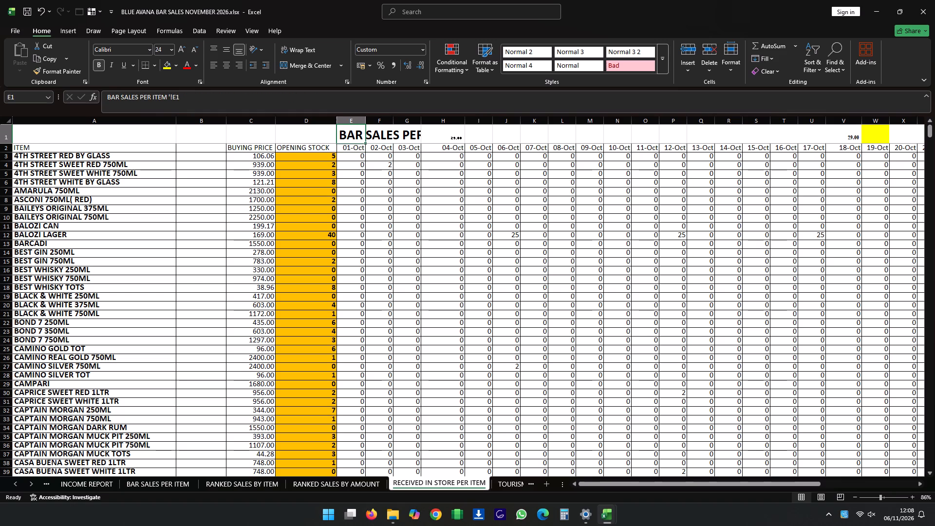
{"action": "key", "text": "equal"}
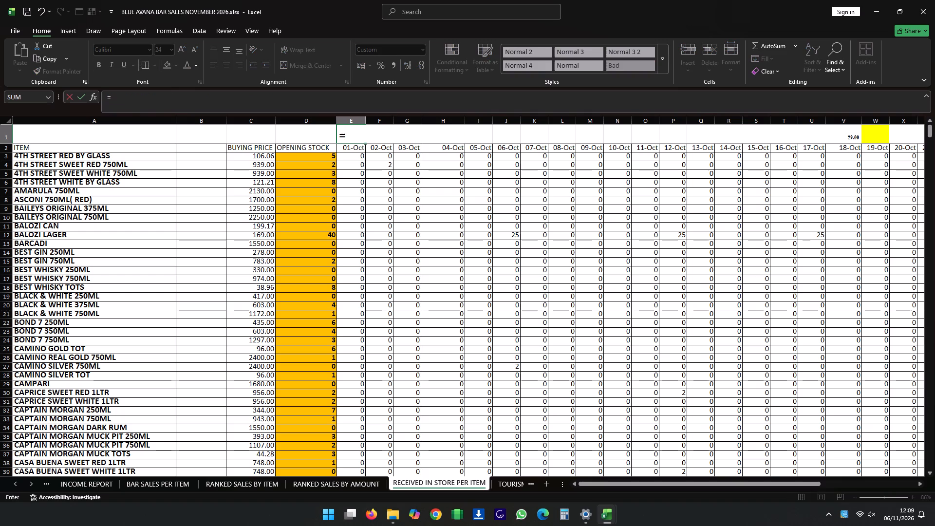
{"action": "left_click", "coordinate": [163, 481]}
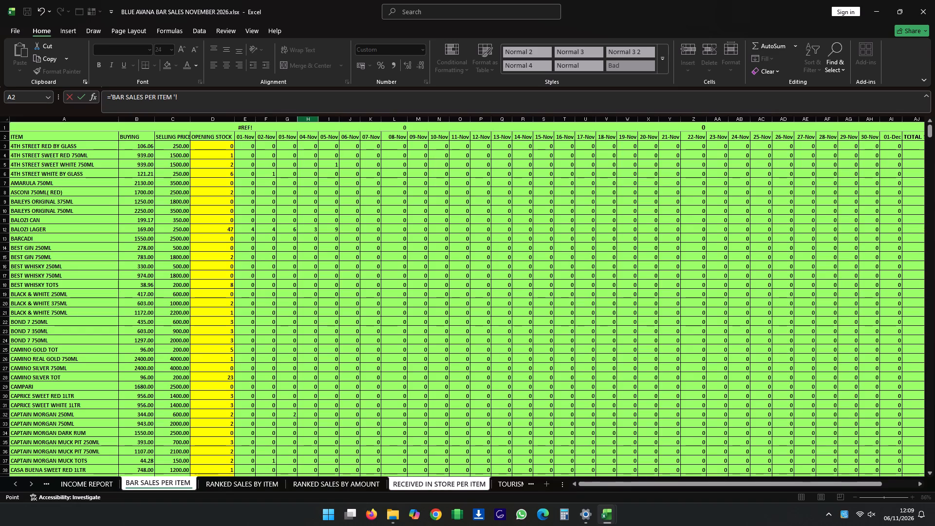
{"action": "scroll", "coordinate": [303, 147], "scroll_direction": "up", "scroll_amount": 5}
{"action": "left_click", "coordinate": [242, 128]}
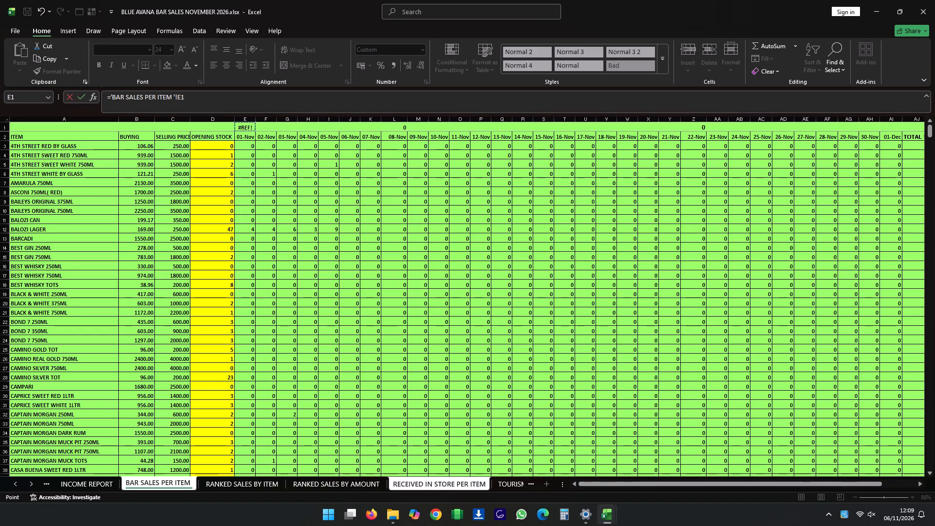
{"action": "key", "text": "Return"}
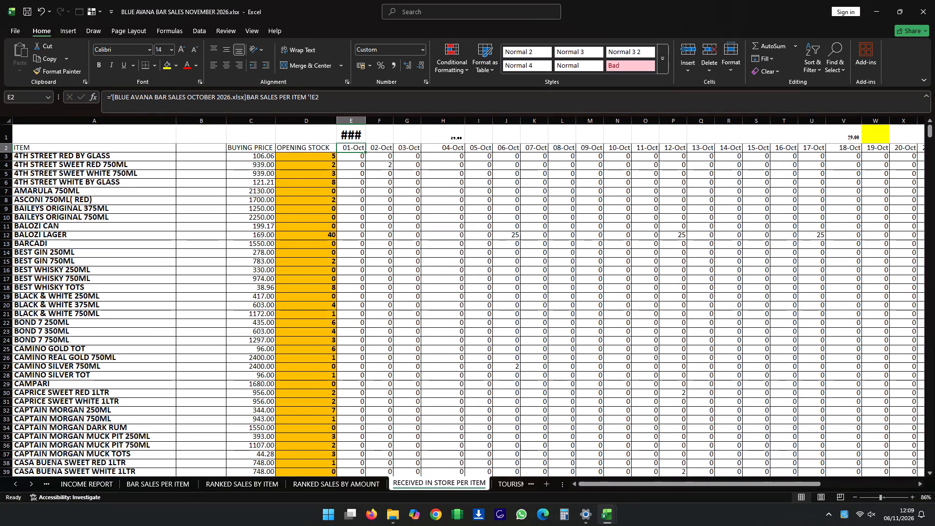
Replace the broken month heading formula in E1 of BAR SALES PER ITEM with a link to RAW VALUES cell C1.
{"action": "left_click", "coordinate": [168, 485]}
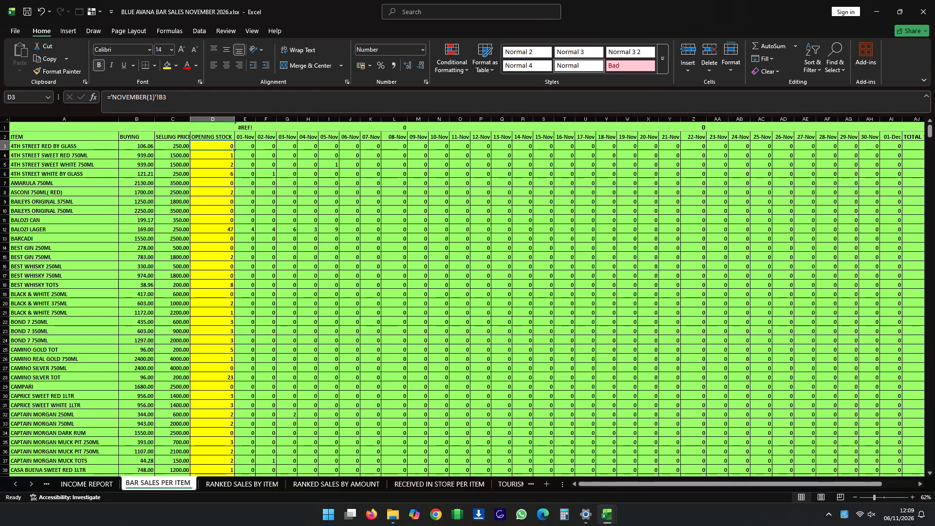
{"action": "left_click", "coordinate": [250, 126]}
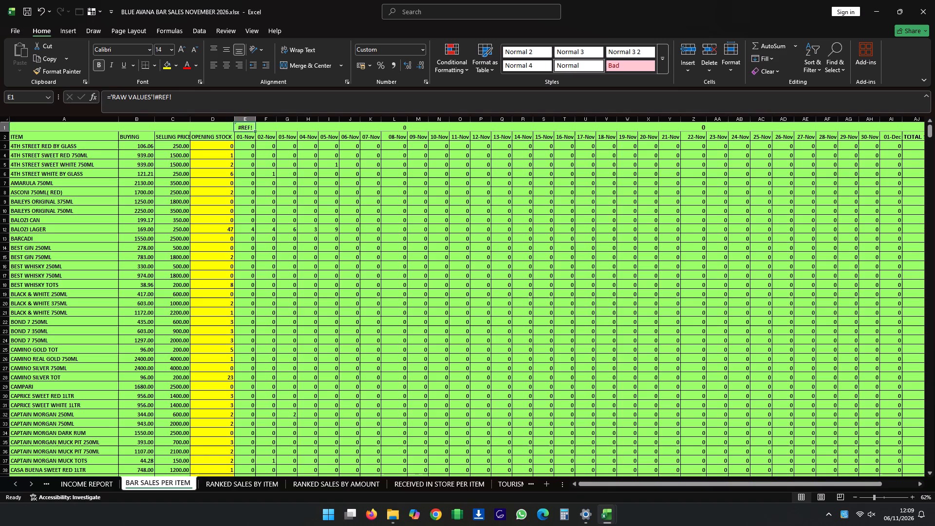
{"action": "key", "text": "equal"}
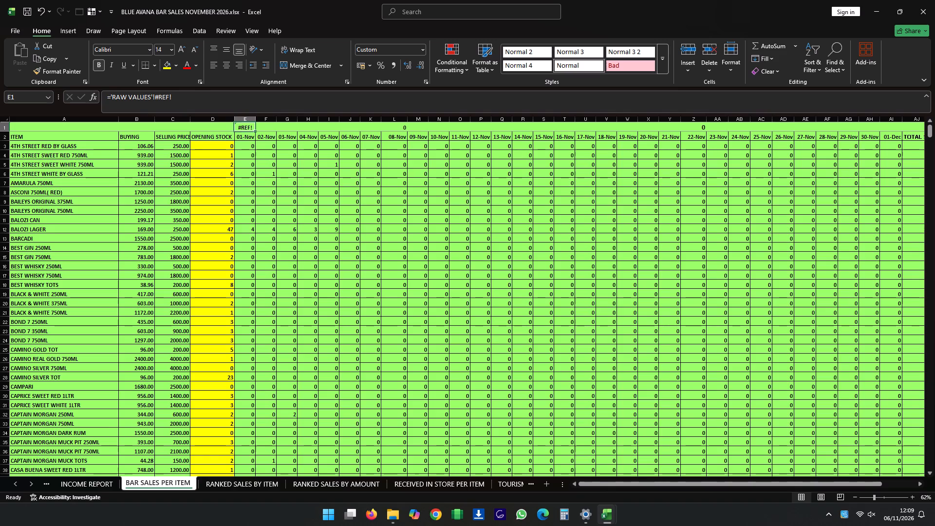
{"action": "left_click", "coordinate": [13, 488]}
{"action": "left_click", "coordinate": [81, 482]}
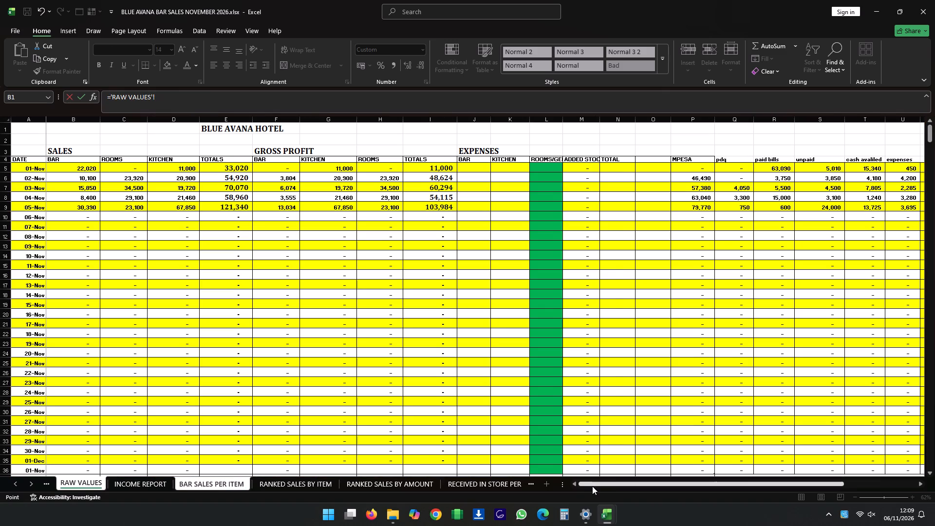
{"action": "left_click_drag", "start_coordinate": [594, 485], "coordinate": [527, 478]}
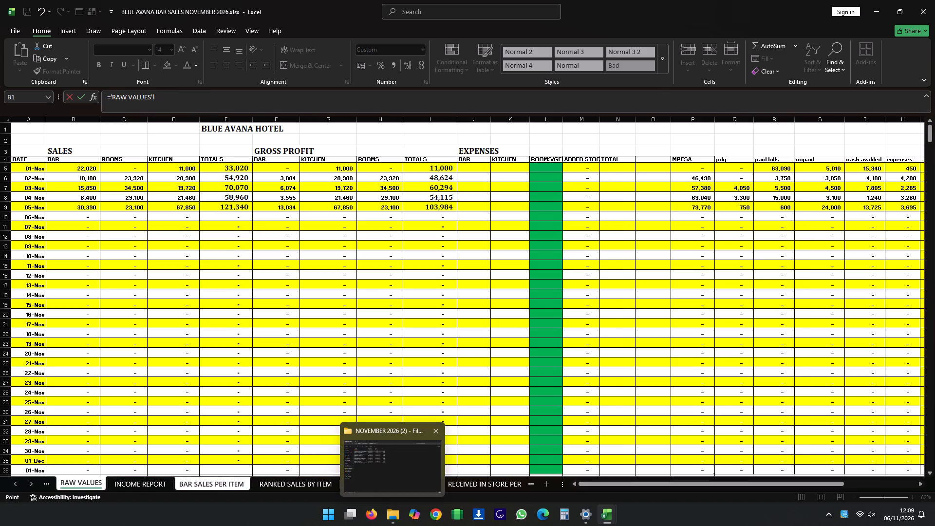
{"action": "left_click", "coordinate": [113, 128]}
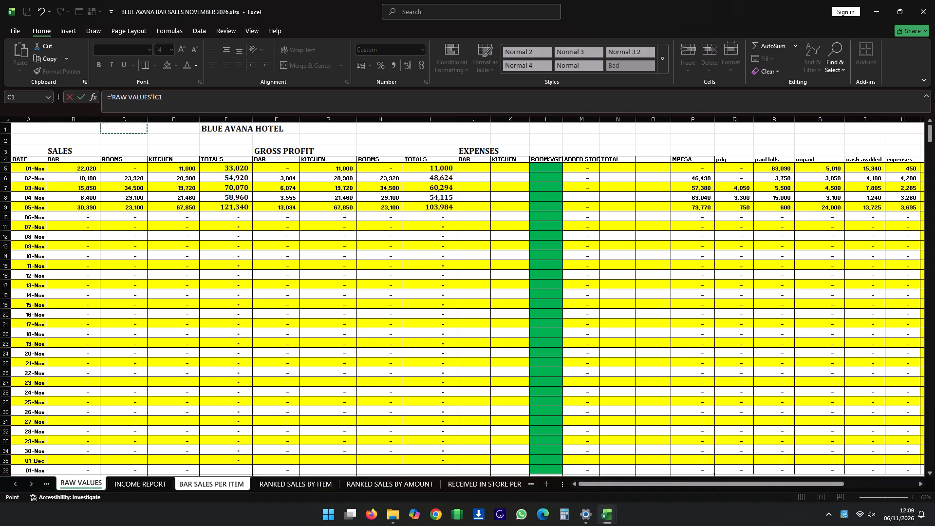
{"action": "key", "text": "Return"}
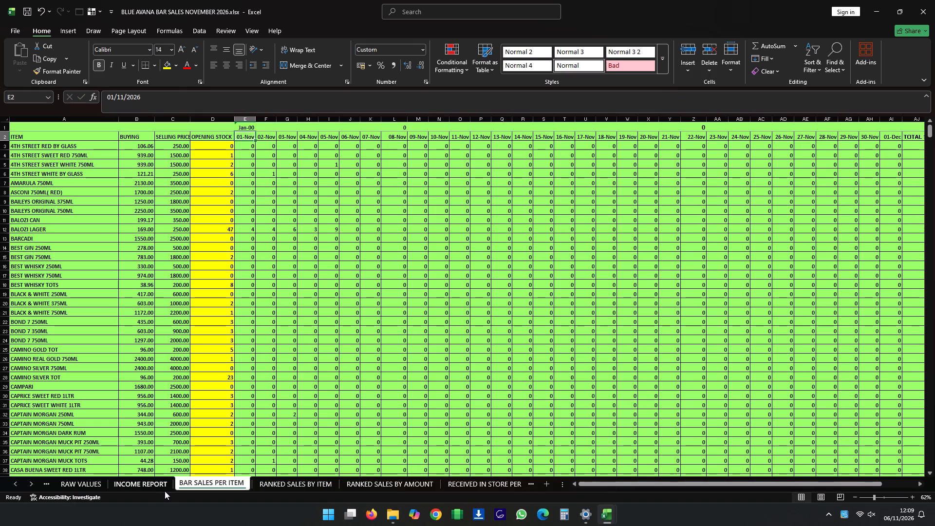
Enter NOVEMBER '26 as the month heading in cell C1 of the RAW VALUES sheet.
{"action": "left_click", "coordinate": [94, 488]}
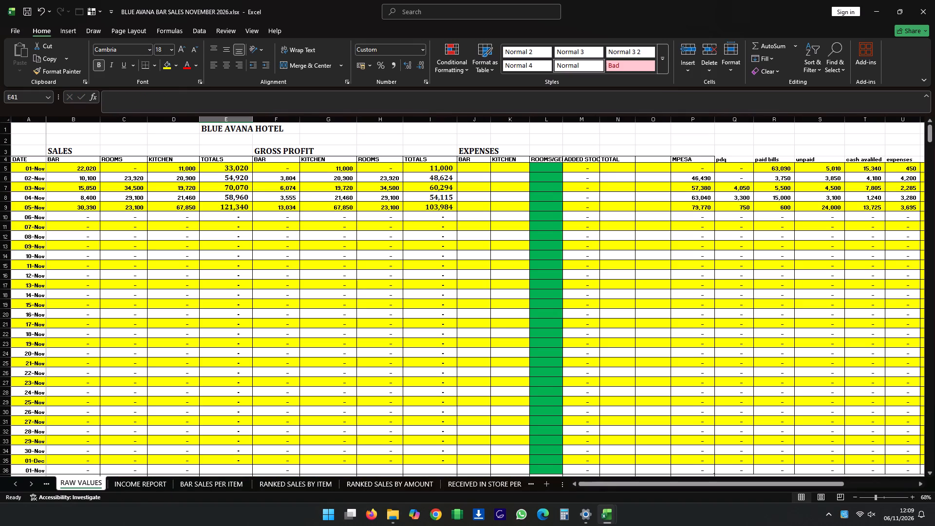
{"action": "left_click", "coordinate": [111, 128]}
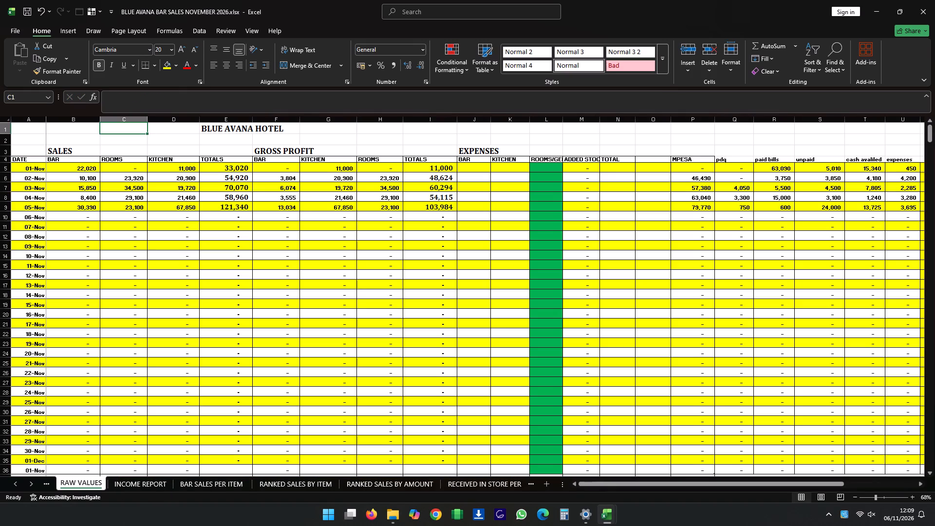
{"action": "type", "text": "OCRT"}
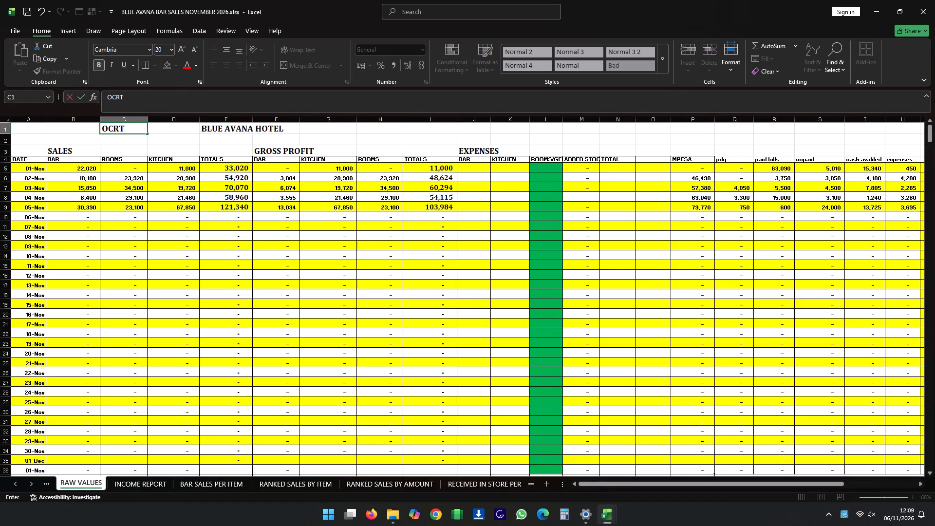
{"action": "key", "text": "BackSpace"}
{"action": "key", "text": "BackSpace"}
{"action": "key", "text": "BackSpace"}
{"action": "key", "text": "BackSpace"}
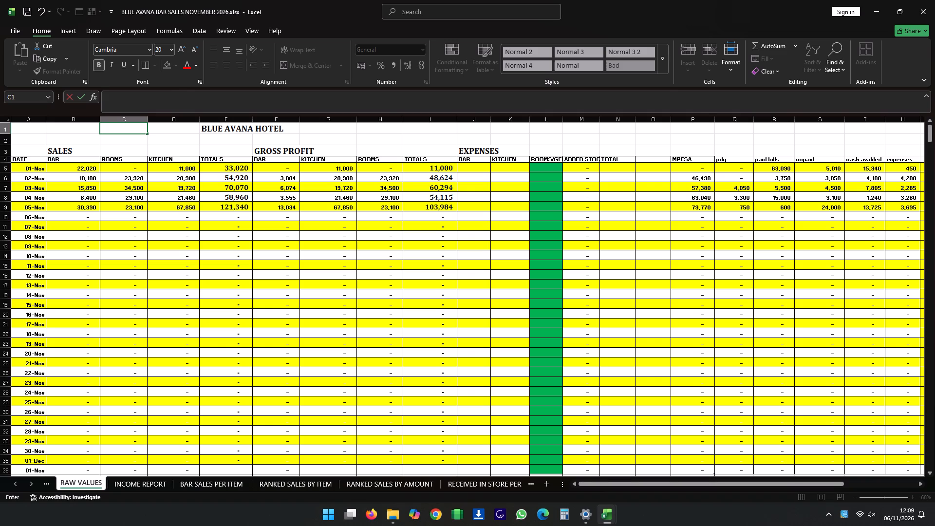
{"action": "type", "text": "NOVE"}
{"action": "type", "text": "MBER"}
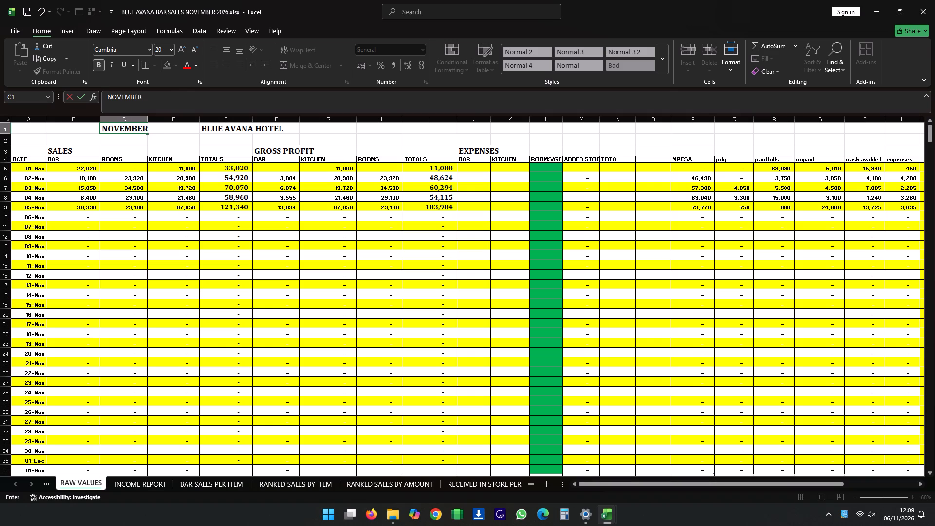
{"action": "key", "text": "space"}
{"action": "key", "text": "apostrophe"}
{"action": "type", "text": "26"}
{"action": "left_click", "coordinate": [192, 329]}
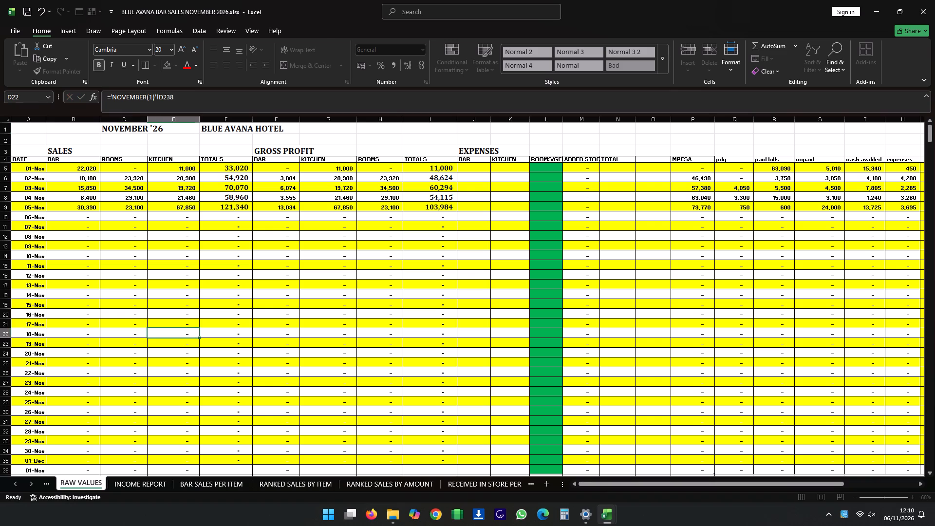
Link the first date header, E2 of RECEIVED IN STORE PER ITEM, to cell E2 of the BAR SALES PER ITEM sheet.
{"action": "left_click", "coordinate": [233, 484]}
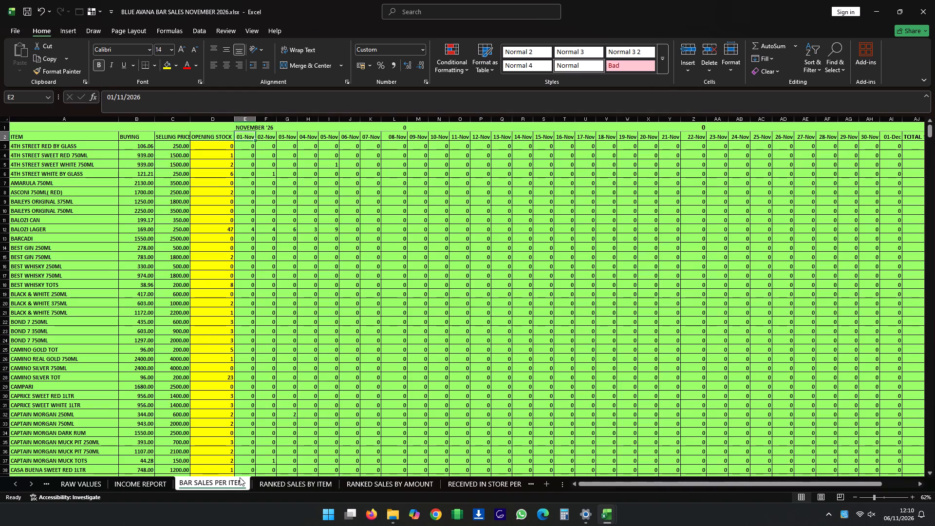
{"action": "left_click", "coordinate": [467, 487]}
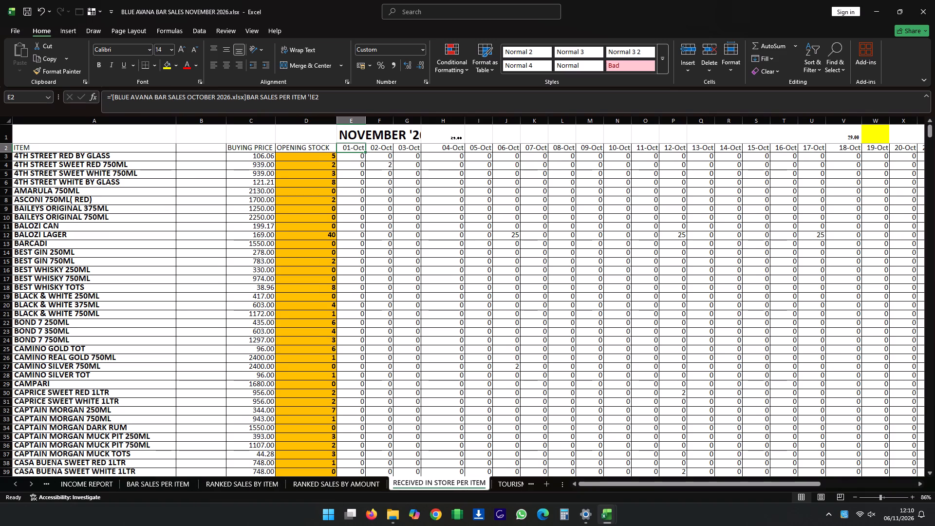
{"action": "key", "text": "equal"}
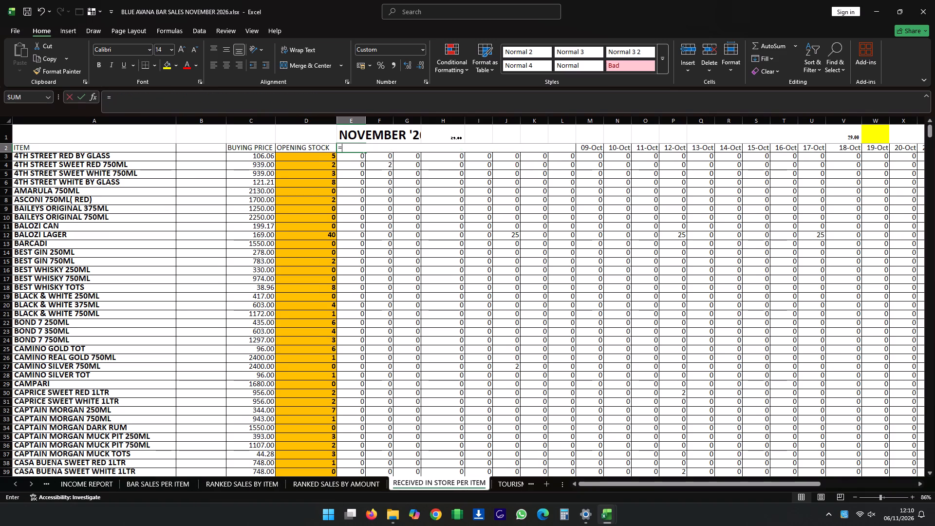
{"action": "left_click", "coordinate": [145, 481]}
{"action": "left_click", "coordinate": [239, 137]}
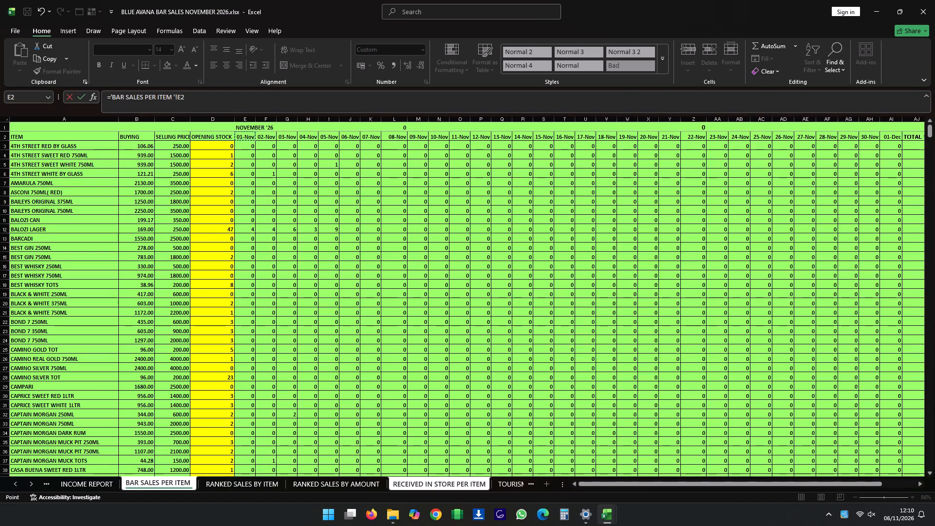
{"action": "key", "text": "Return"}
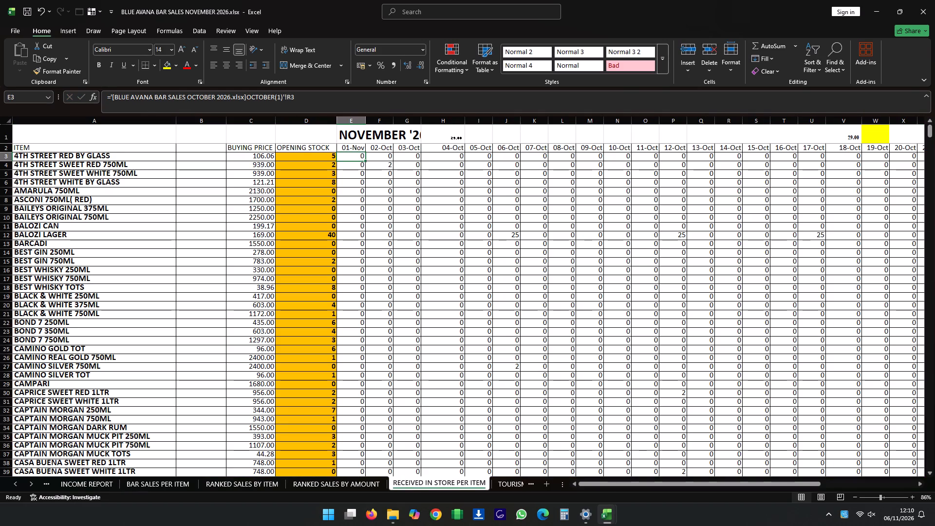
Fill the E2 date link across row 2 through column AI, up to the TOTAL column.
{"action": "left_click", "coordinate": [349, 148]}
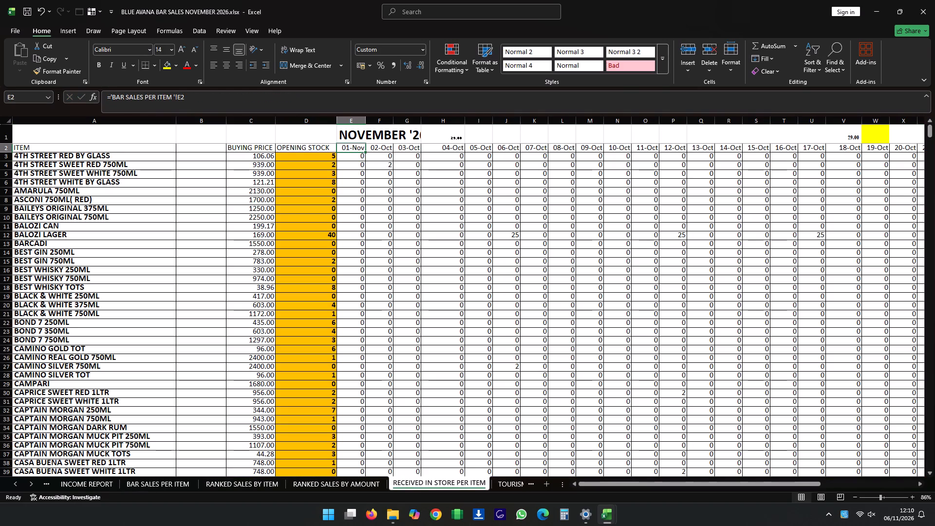
{"action": "left_click_drag", "start_coordinate": [365, 150], "coordinate": [911, 158]}
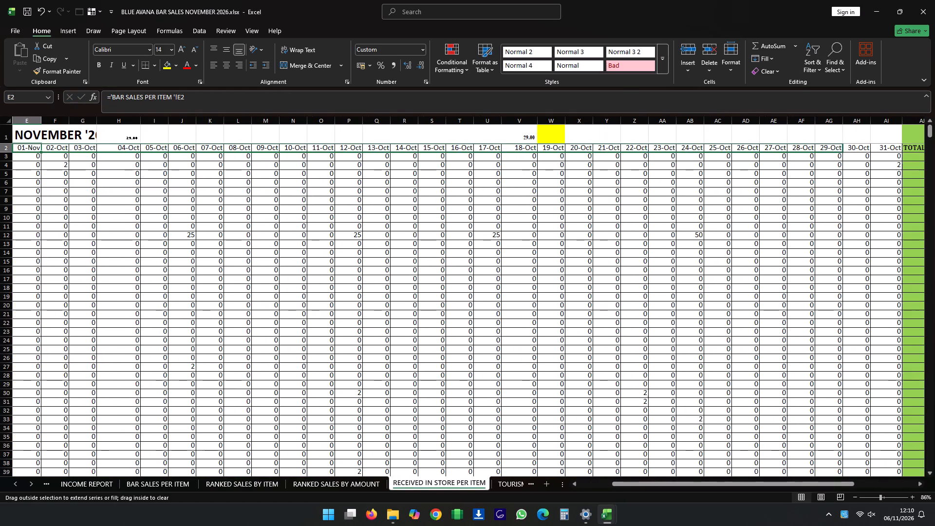
{"action": "left_click_drag", "start_coordinate": [911, 158], "coordinate": [887, 145]}
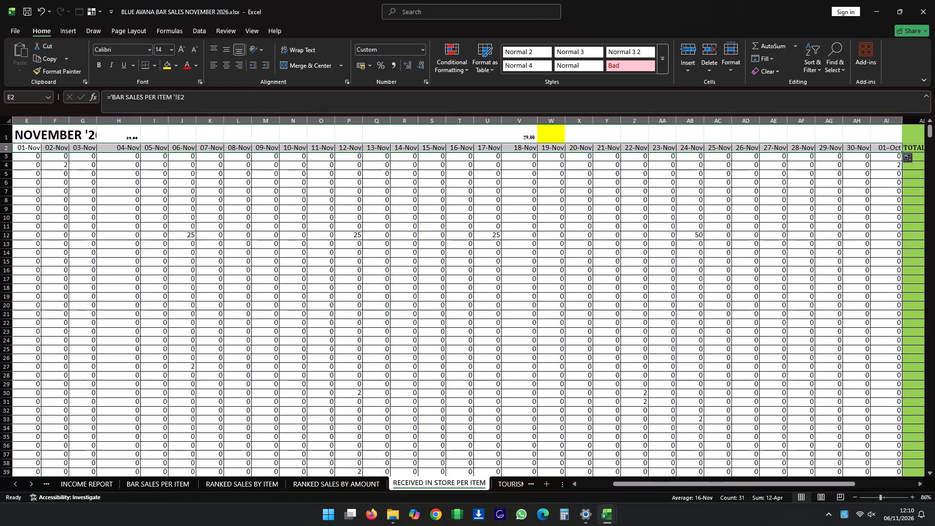
Link the first item name, A3 of RECEIVED IN STORE PER ITEM, to cell A3 of the BAR SALES PER ITEM sheet.
{"action": "left_click_drag", "start_coordinate": [627, 483], "coordinate": [541, 488]}
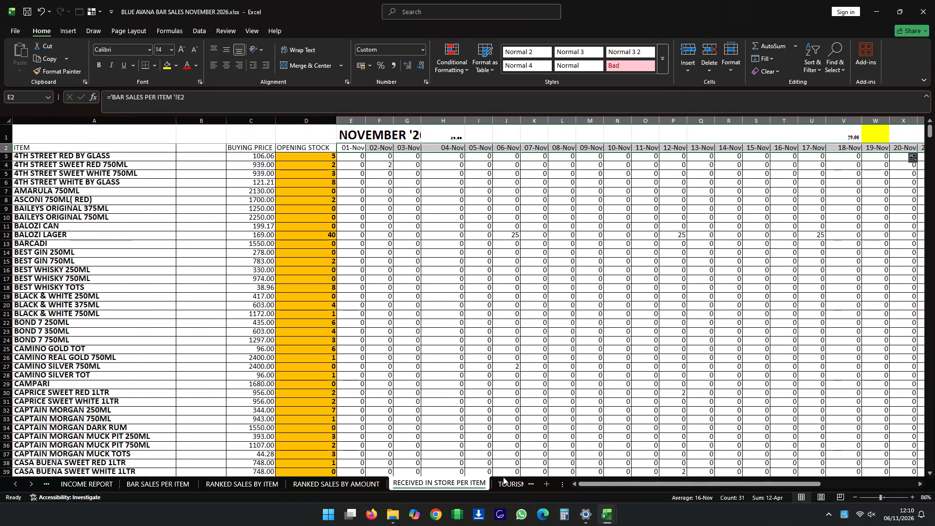
{"action": "left_click", "coordinate": [144, 154]}
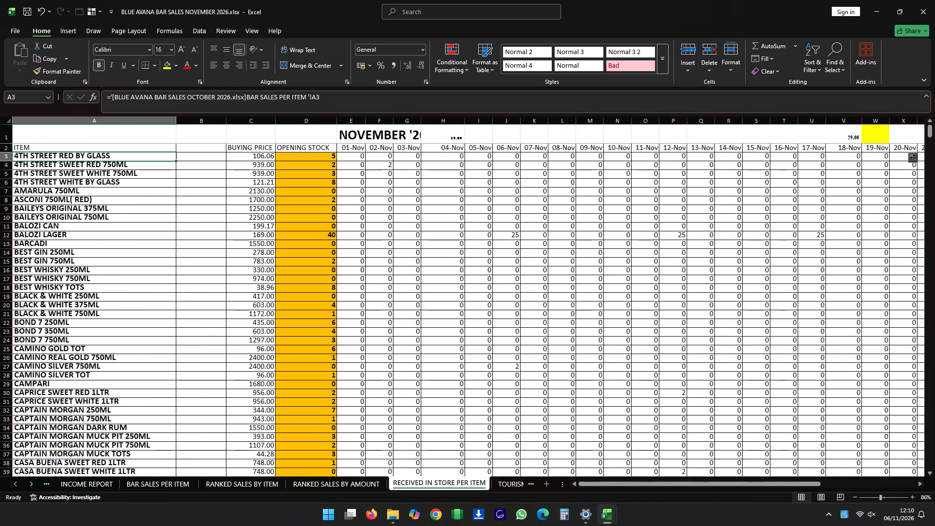
{"action": "key", "text": "equal"}
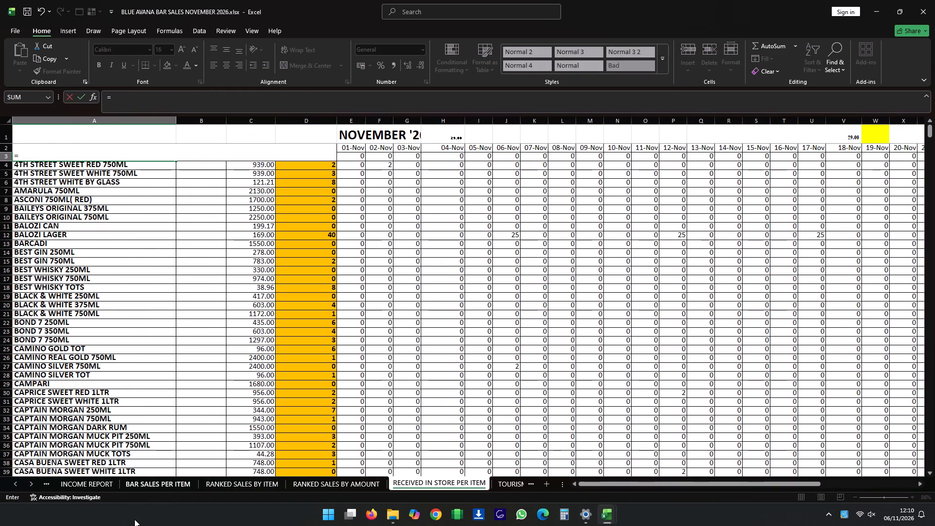
{"action": "left_click", "coordinate": [150, 486]}
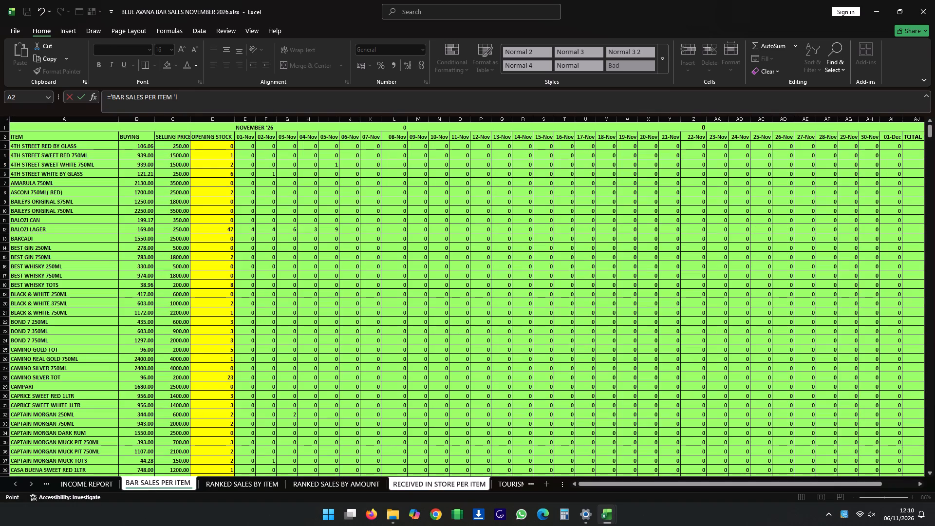
{"action": "left_click", "coordinate": [98, 144]}
{"action": "key", "text": "Return"}
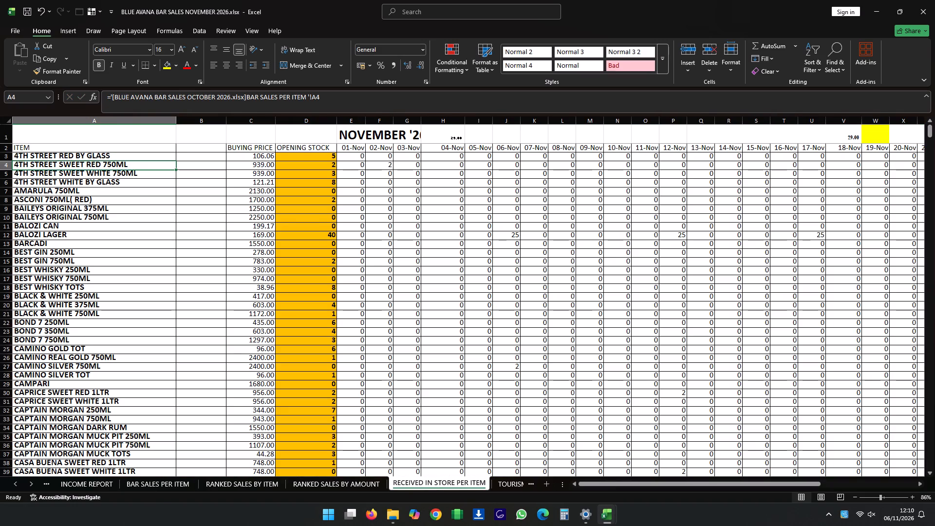
Link the first buying price, C3 of RECEIVED IN STORE PER ITEM, to cell B3 of the BAR SALES PER ITEM sheet.
{"action": "left_click", "coordinate": [244, 156]}
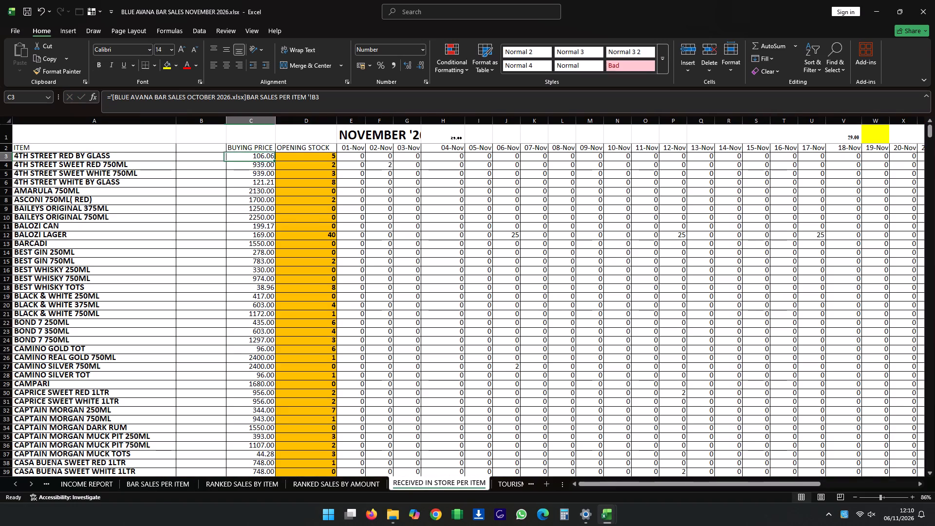
{"action": "key", "text": "equal"}
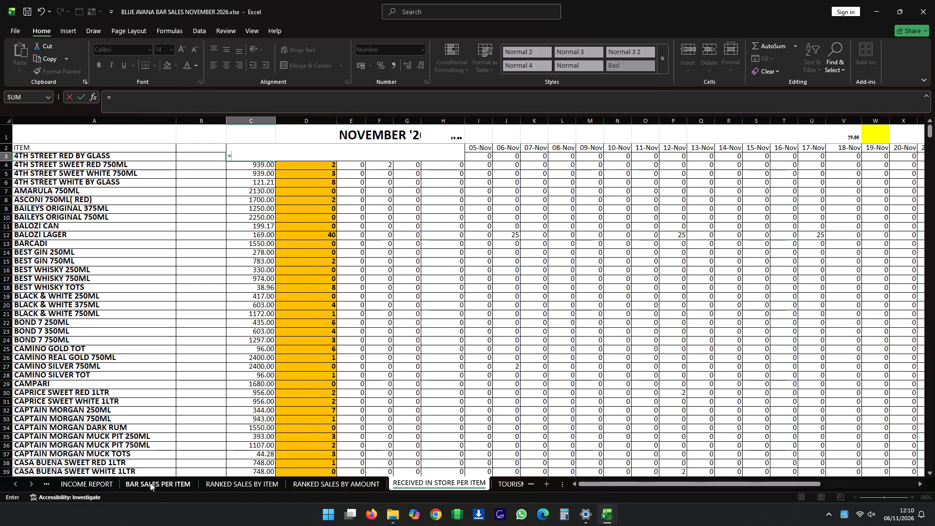
{"action": "left_click", "coordinate": [150, 483]}
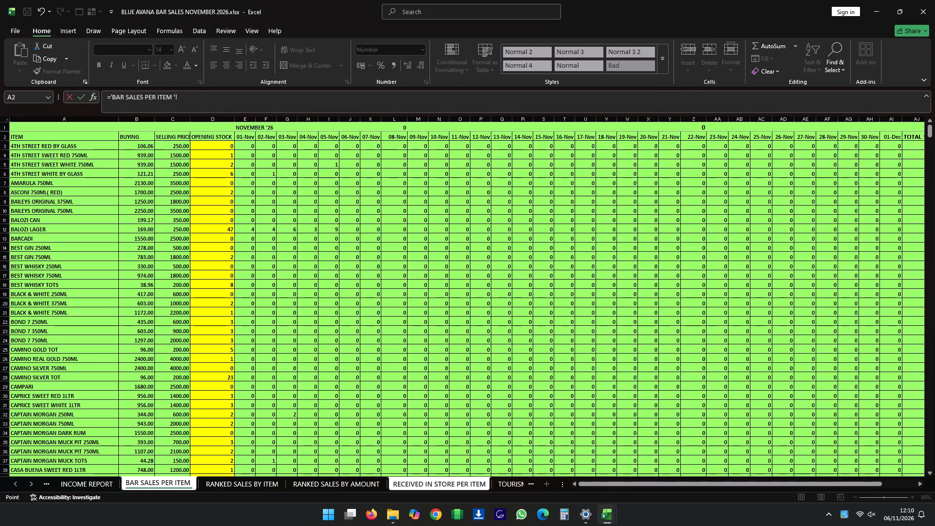
{"action": "left_click", "coordinate": [140, 148]}
{"action": "key", "text": "Return"}
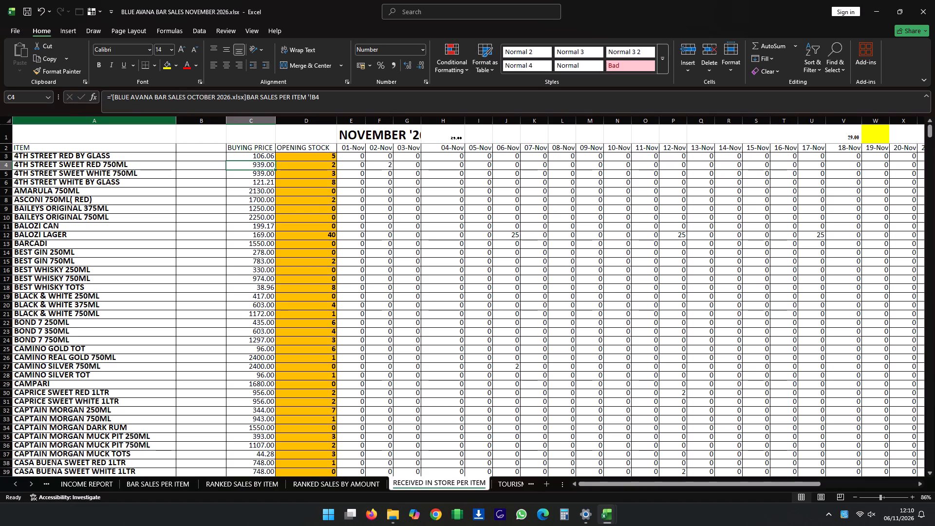
Fill the A3 item link and the C3 buying price link down their columns for all items.
{"action": "left_click", "coordinate": [149, 158]}
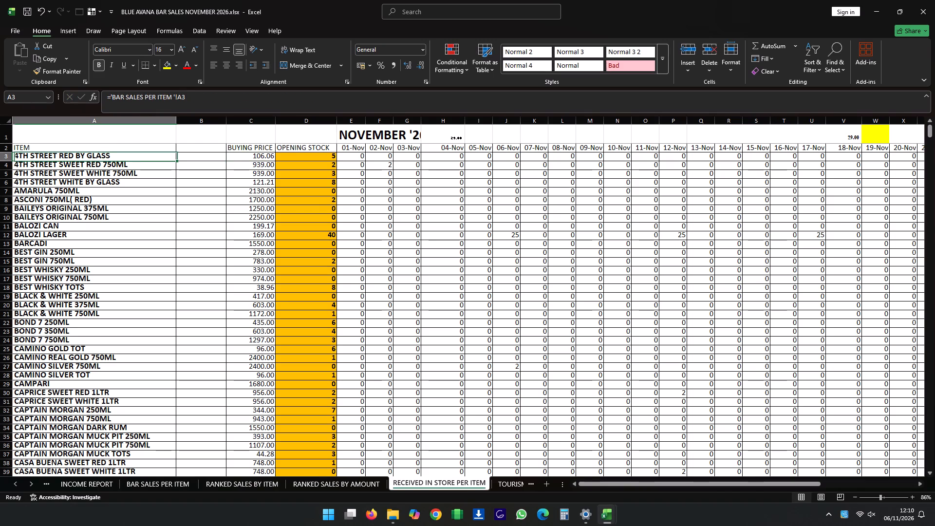
{"action": "double_click", "coordinate": [176, 160]}
{"action": "left_click", "coordinate": [249, 156]}
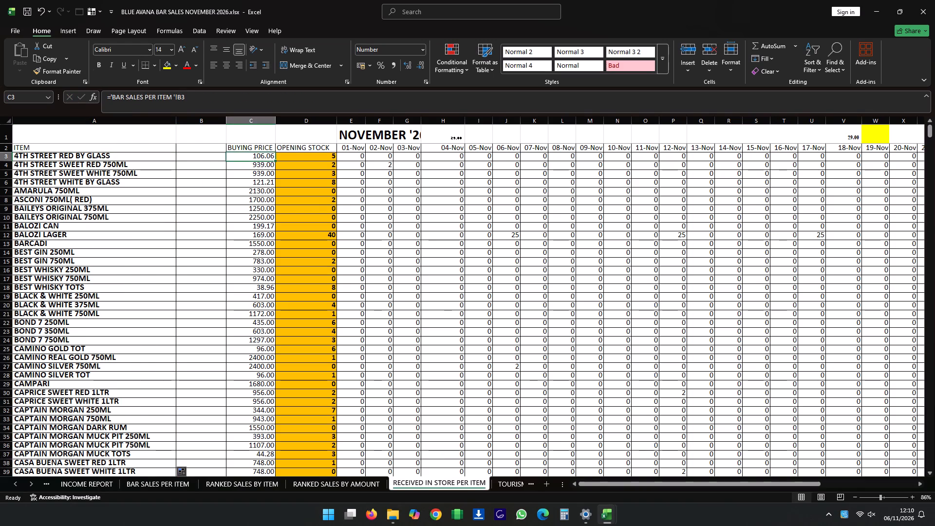
{"action": "double_click", "coordinate": [275, 160]}
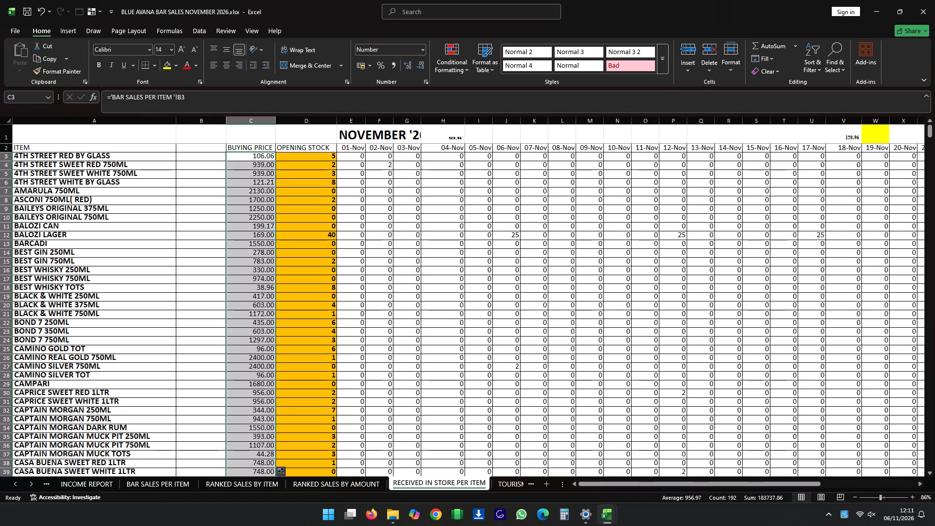
Link opening stock cell D3 to D3 of BAR SALES PER ITEM and fill the link down the column.
{"action": "left_click", "coordinate": [294, 155]}
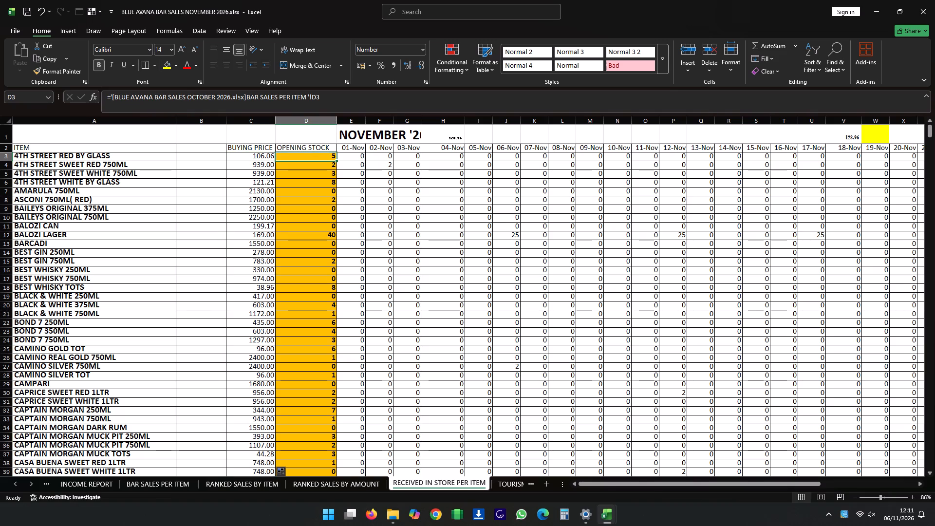
{"action": "key", "text": "equal"}
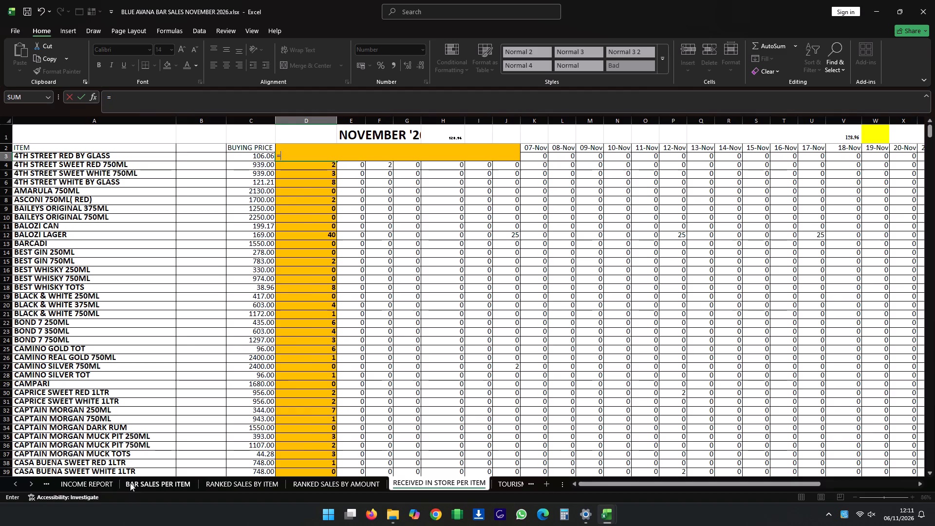
{"action": "left_click", "coordinate": [131, 483]}
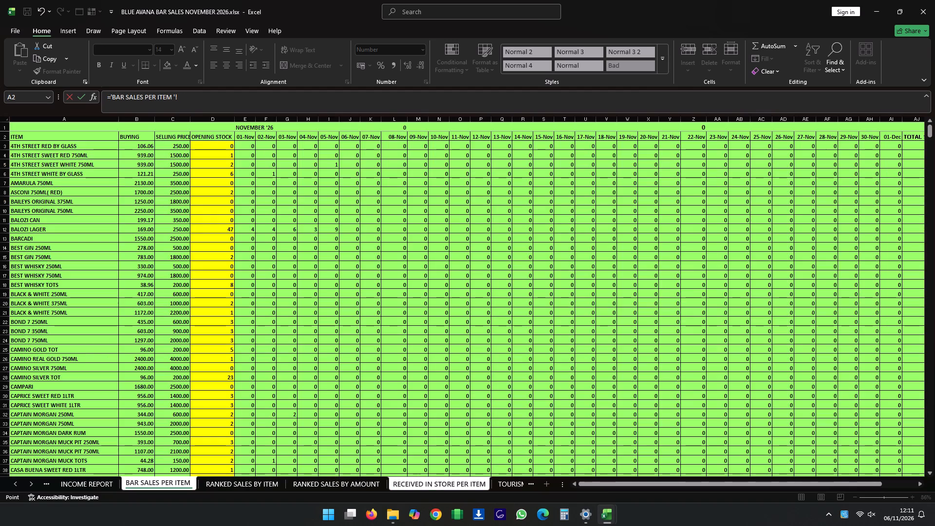
{"action": "left_click", "coordinate": [221, 143]}
{"action": "key", "text": "Return"}
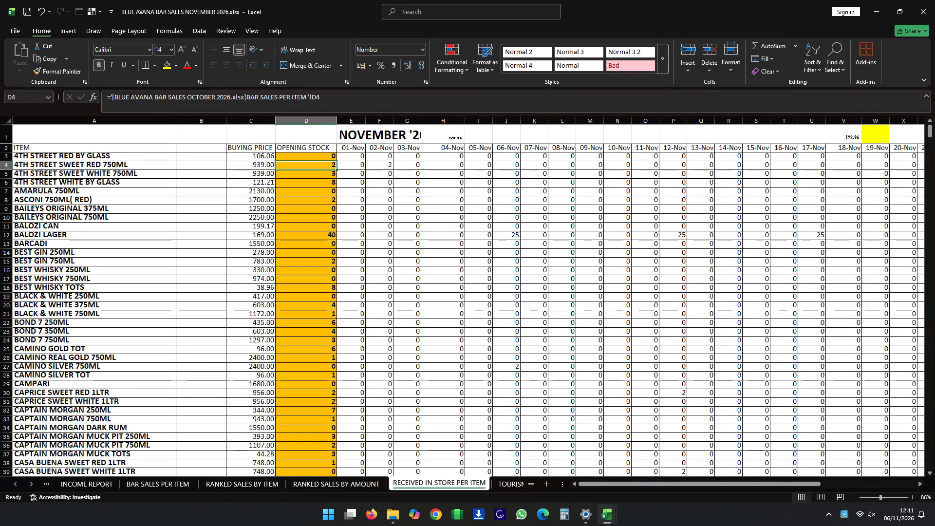
{"action": "left_click", "coordinate": [322, 156]}
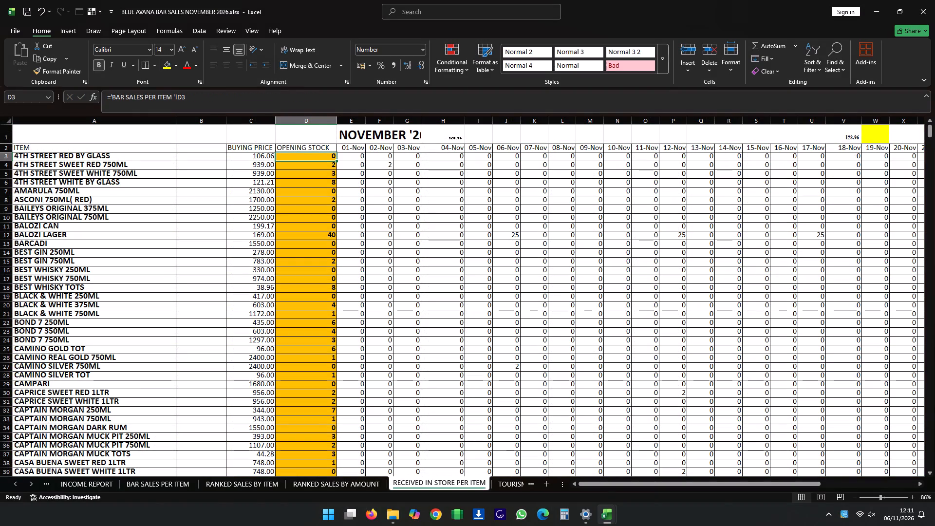
{"action": "double_click", "coordinate": [336, 161]}
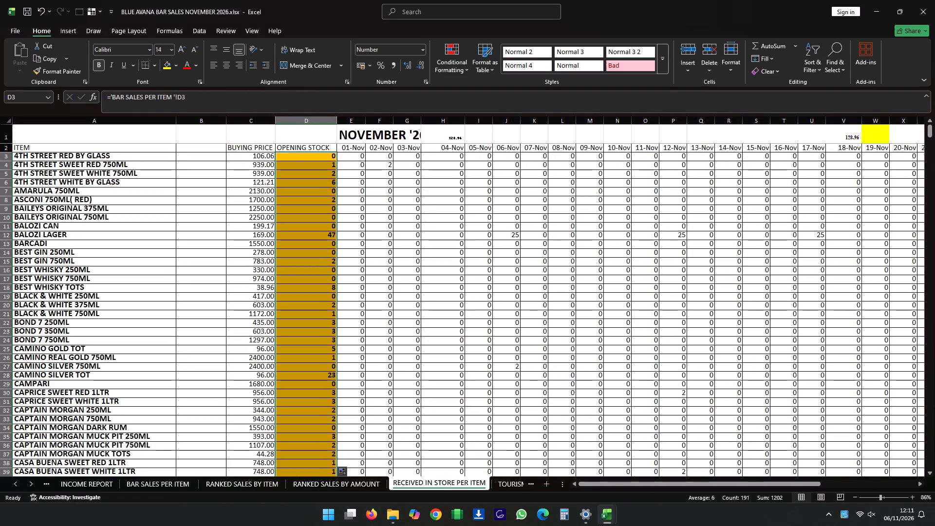
Link E3 under 01-Nov to the received cell R3 of the NOVEMBER(1) sheet and fill it down the column.
{"action": "left_click", "coordinate": [449, 135]}
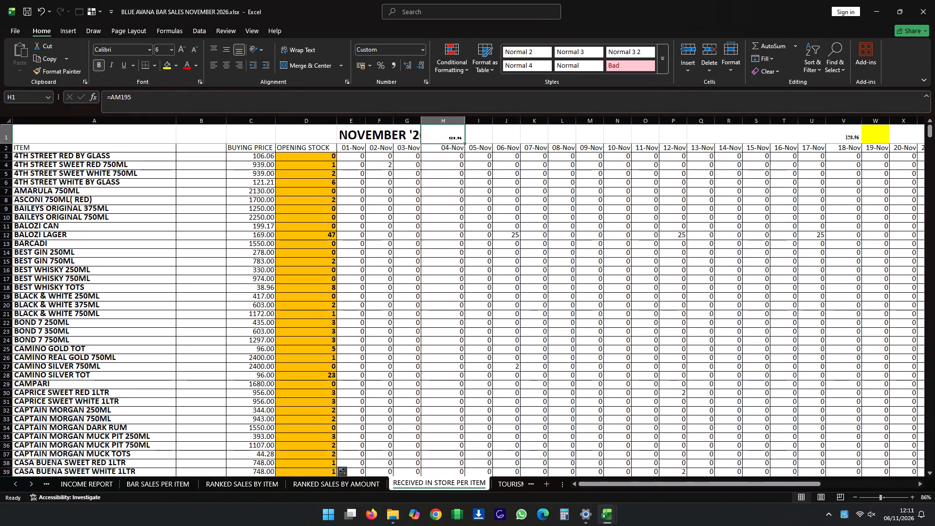
{"action": "left_click", "coordinate": [353, 154]}
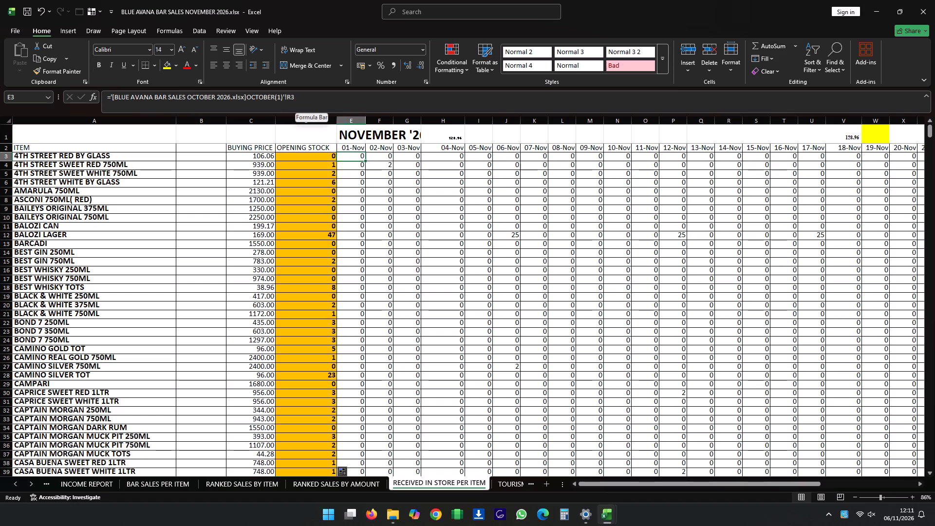
{"action": "key", "text": "equal"}
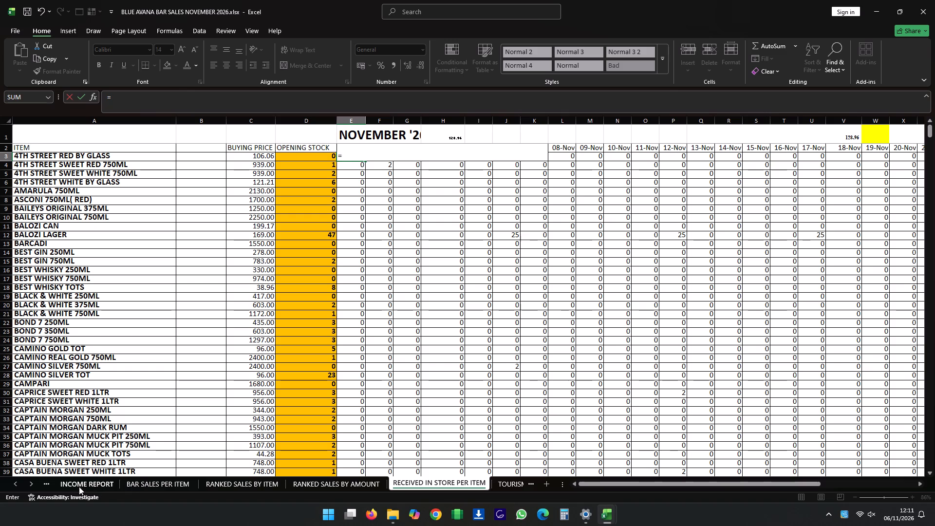
{"action": "double_click", "coordinate": [18, 487]}
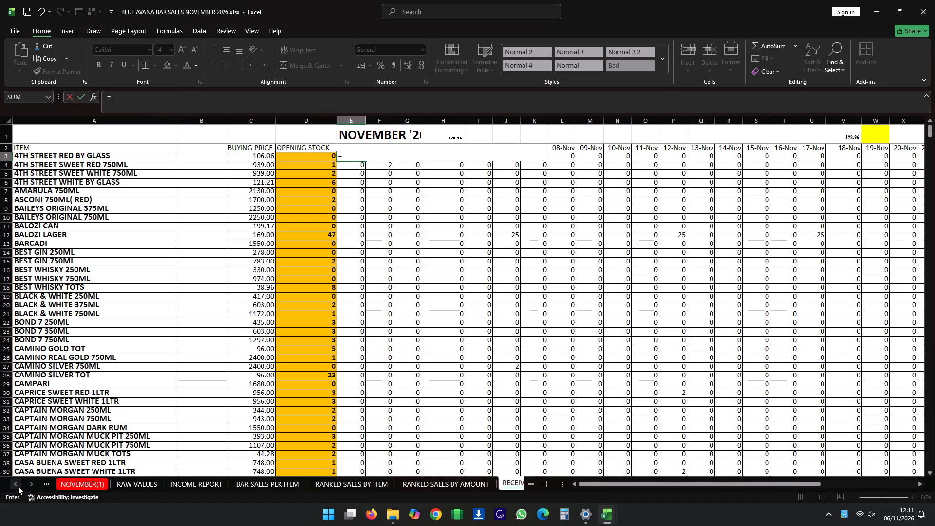
{"action": "left_click", "coordinate": [84, 480]}
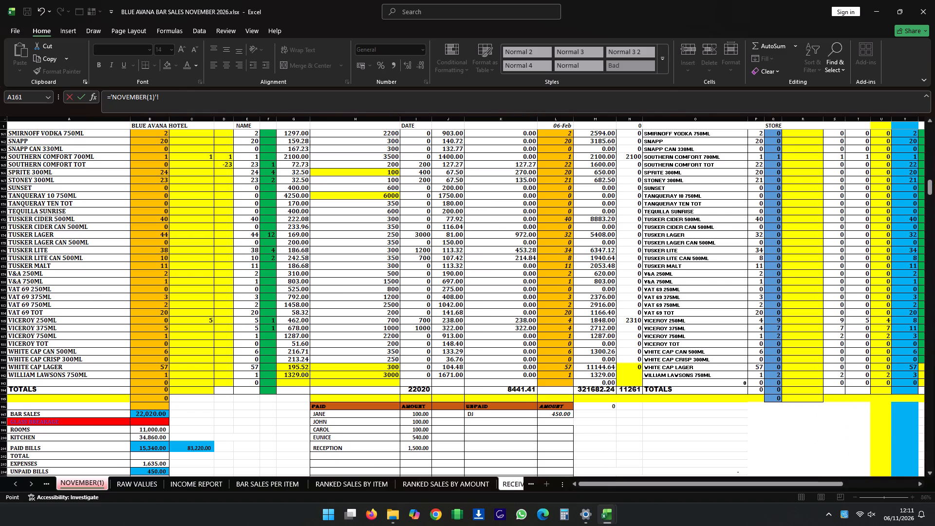
{"action": "scroll", "coordinate": [797, 264], "scroll_direction": "up", "scroll_amount": 20}
{"action": "scroll", "coordinate": [797, 264], "scroll_direction": "up", "scroll_amount": 7}
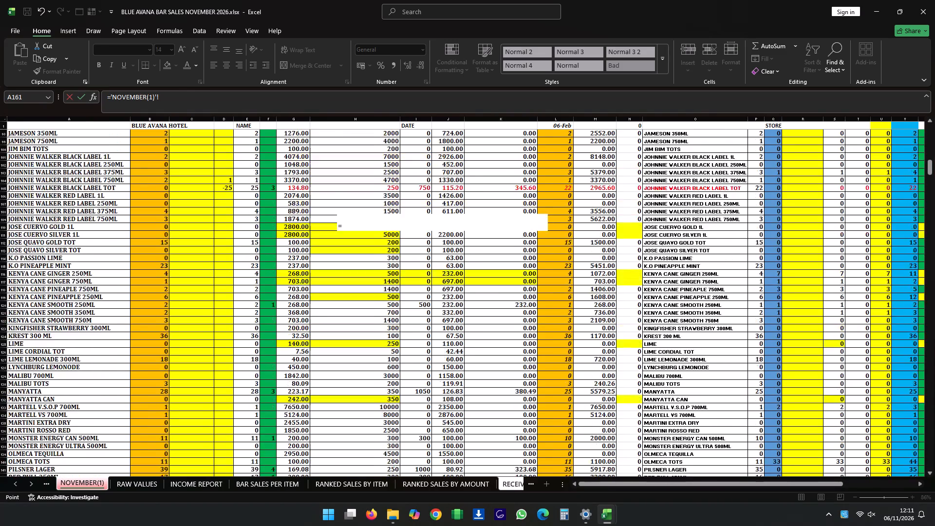
{"action": "scroll", "coordinate": [797, 261], "scroll_direction": "up", "scroll_amount": 20}
{"action": "scroll", "coordinate": [797, 261], "scroll_direction": "up", "scroll_amount": 16}
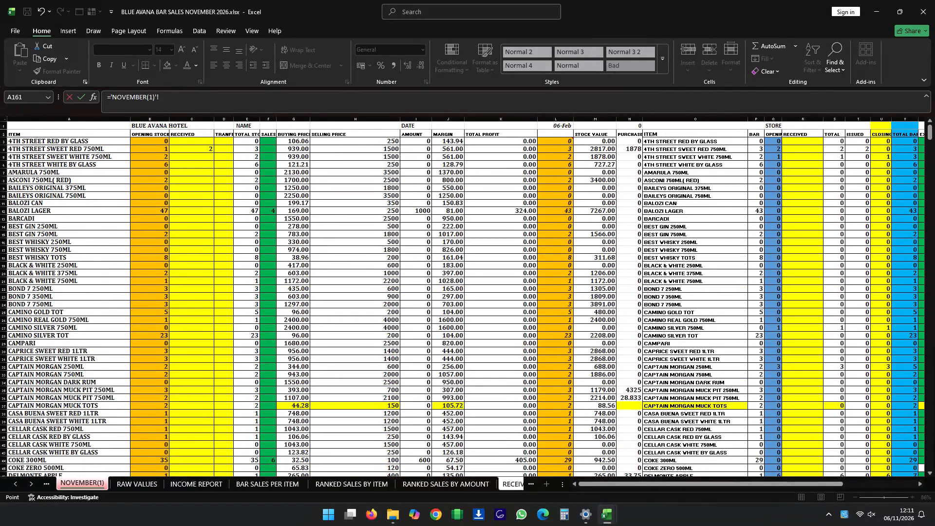
{"action": "left_click", "coordinate": [810, 139]}
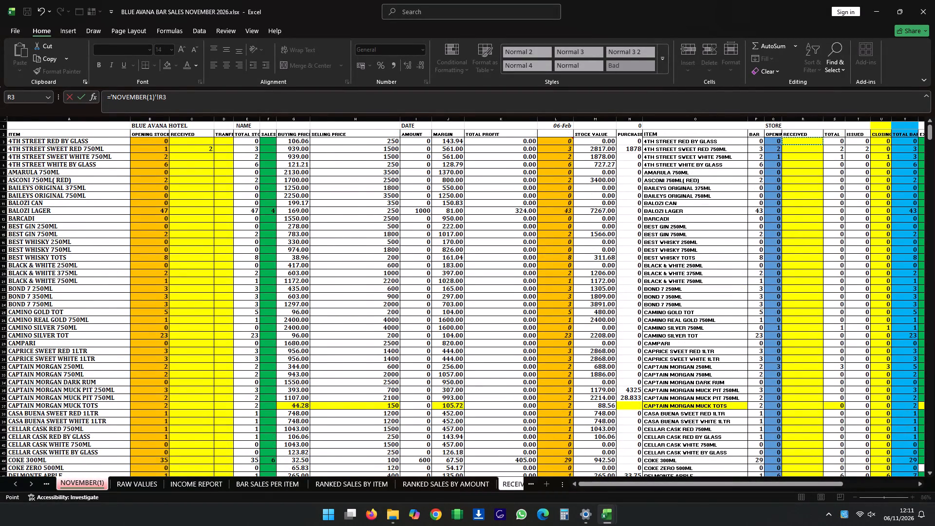
{"action": "key", "text": "Return"}
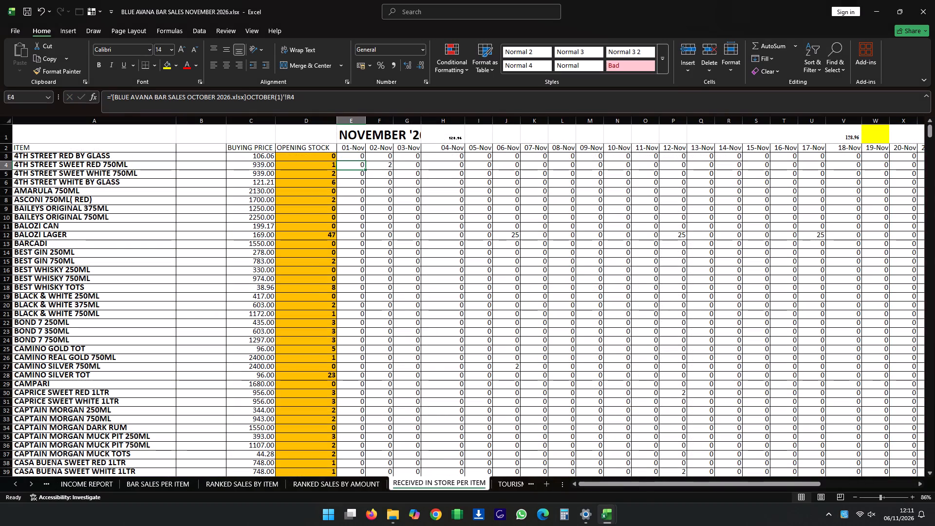
{"action": "left_click", "coordinate": [360, 155]}
{"action": "double_click", "coordinate": [364, 160]}
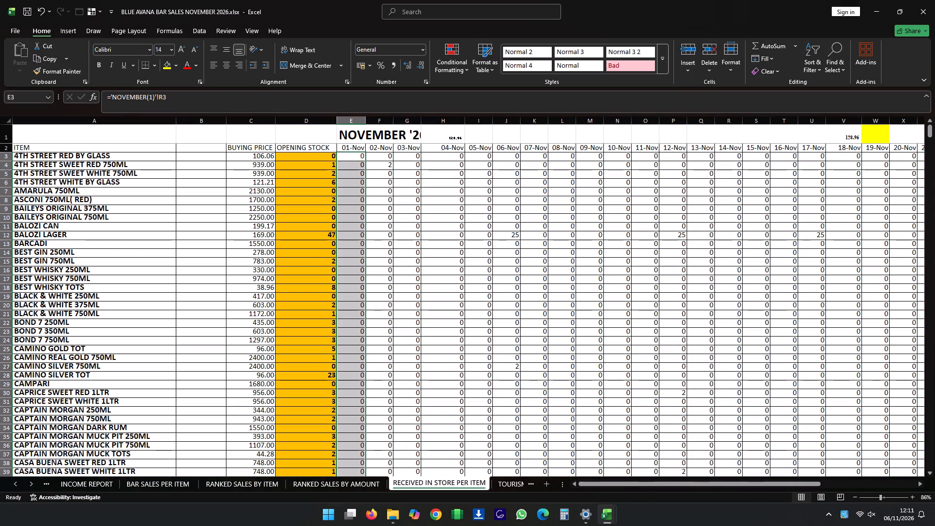
Fill the E3 received-stock link across row 3 through the 05-Nov column, cell I3.
{"action": "left_click", "coordinate": [358, 155]}
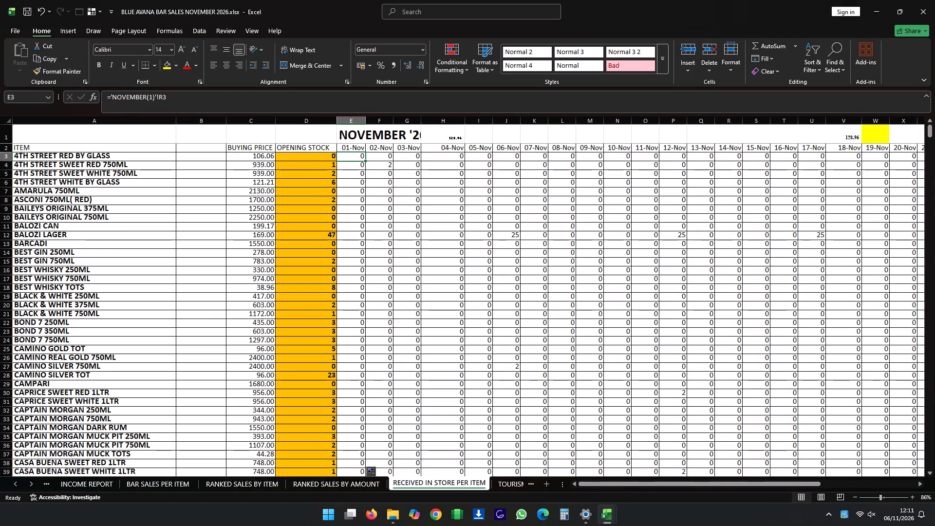
{"action": "left_click_drag", "start_coordinate": [365, 160], "coordinate": [518, 161]}
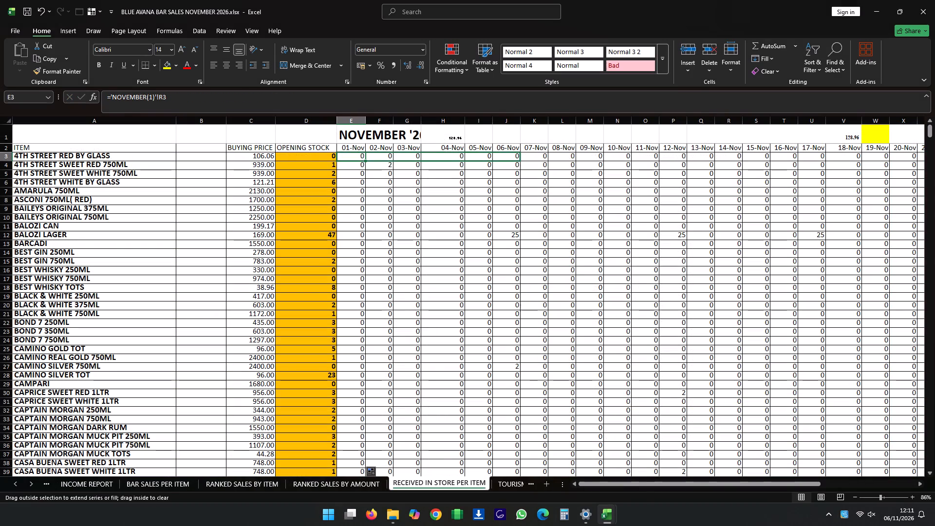
{"action": "left_click_drag", "start_coordinate": [518, 161], "coordinate": [487, 161]}
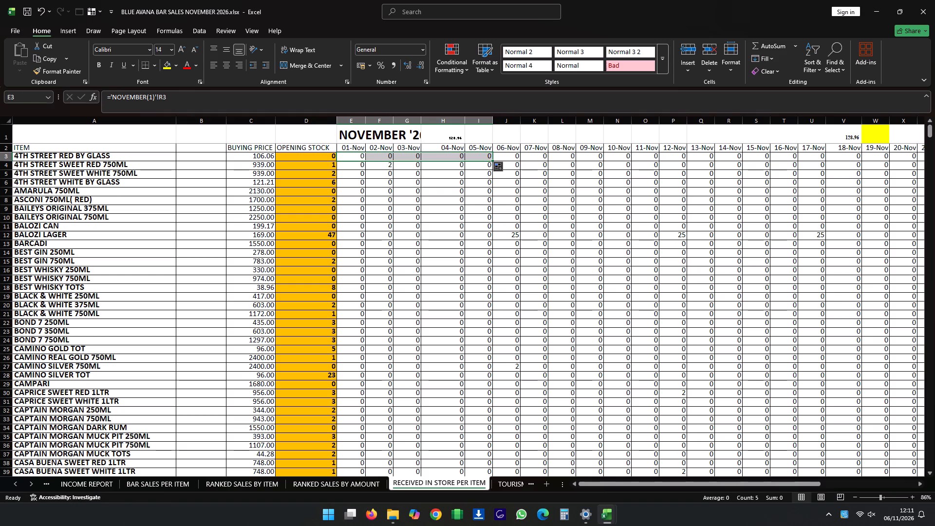
{"action": "left_click", "coordinate": [470, 197]}
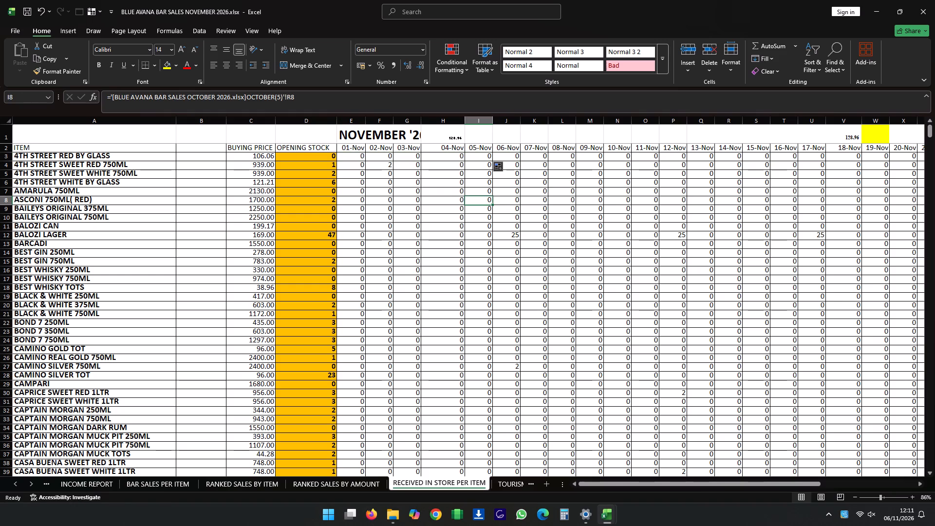
Relink F3 under 02-Nov to R3 of the NOVEMBER(2) sheet and fill it down the column.
{"action": "left_click", "coordinate": [378, 156]}
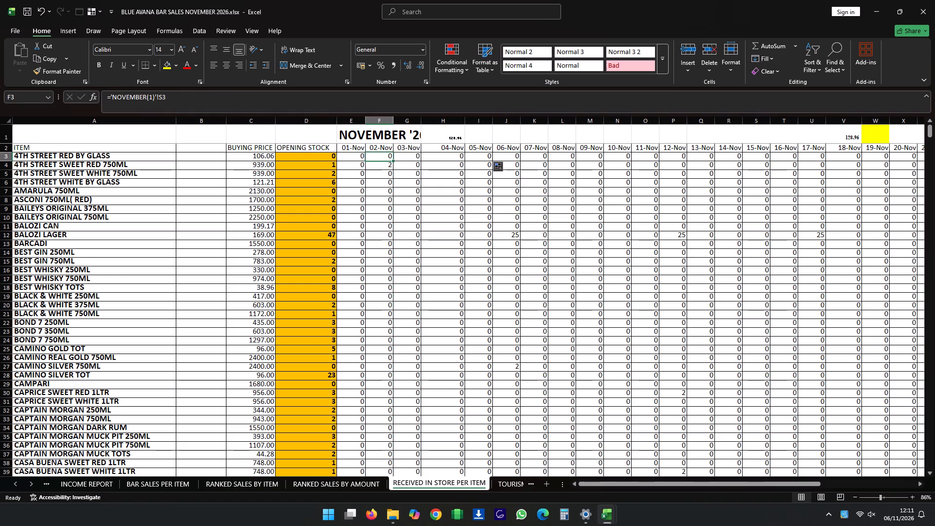
{"action": "left_click", "coordinate": [161, 100]}
{"action": "key", "text": "BackSpace"}
{"action": "key", "text": "r"}
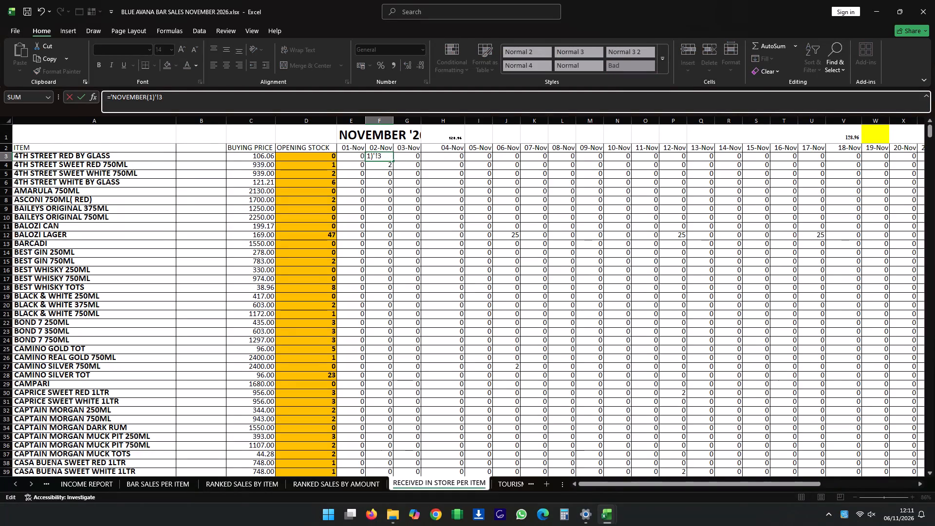
{"action": "key", "text": "Left"}
{"action": "key", "text": "Left"}
{"action": "key", "text": "Left"}
{"action": "key", "text": "Left"}
{"action": "key", "text": "Left"}
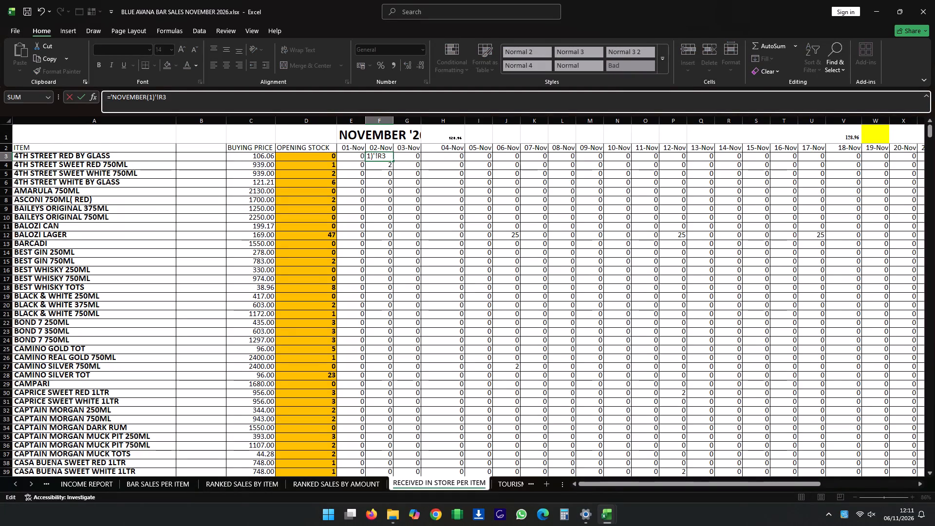
{"action": "key", "text": "Right"}
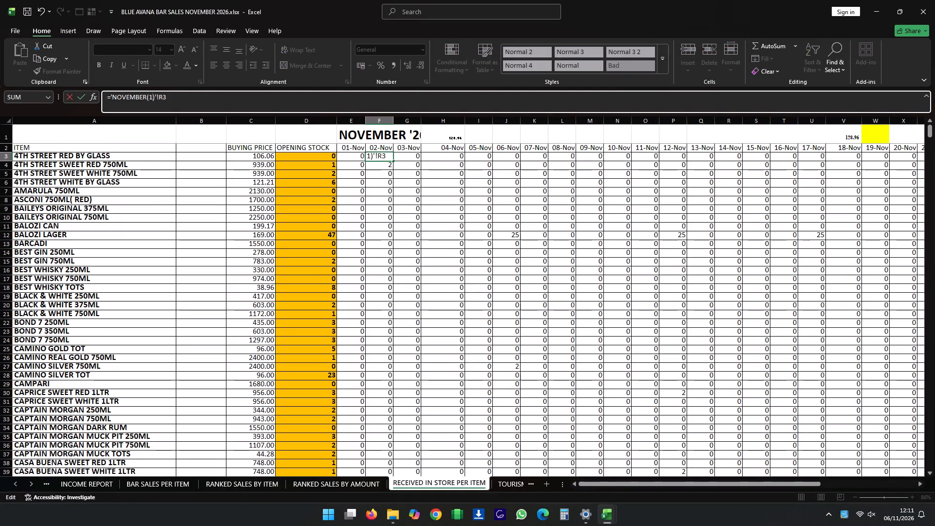
{"action": "key", "text": "BackSpace"}
{"action": "key", "text": "2"}
{"action": "key", "text": "Return"}
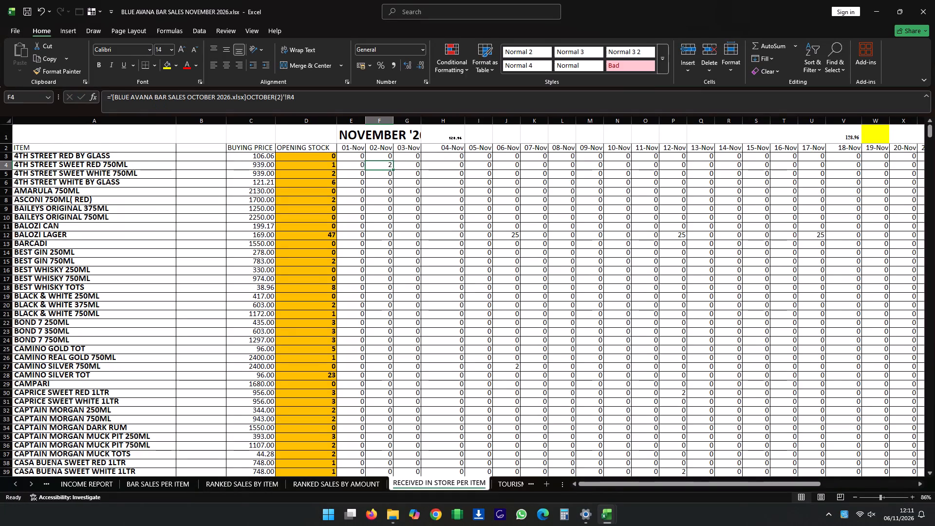
{"action": "left_click", "coordinate": [381, 154]}
{"action": "double_click", "coordinate": [393, 160]}
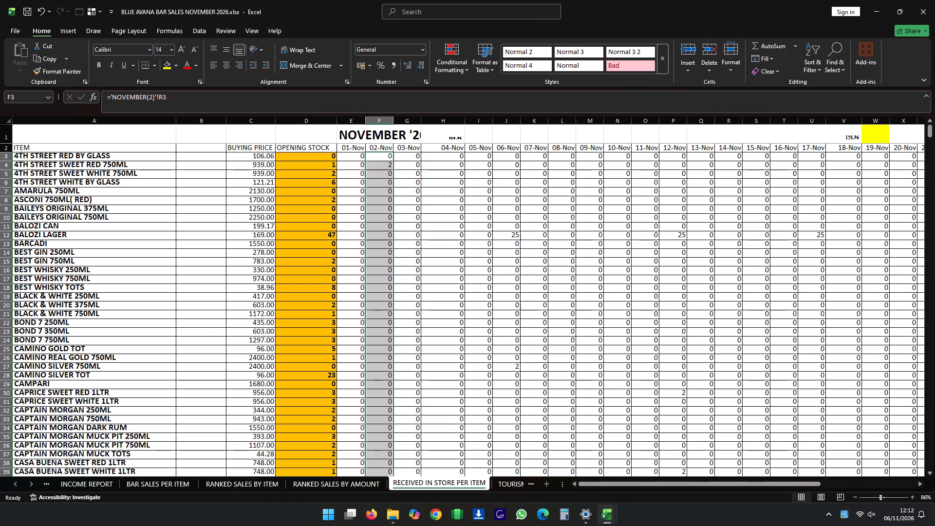
Relink G3 under 03-Nov to R3 of the NOVEMBER(3) sheet and fill it down the column.
{"action": "left_click", "coordinate": [411, 157]}
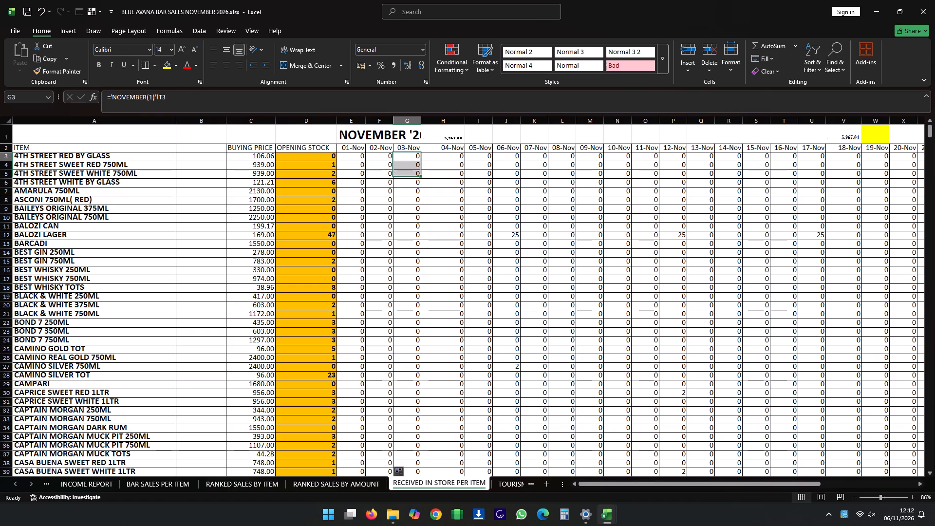
{"action": "left_click", "coordinate": [164, 99]}
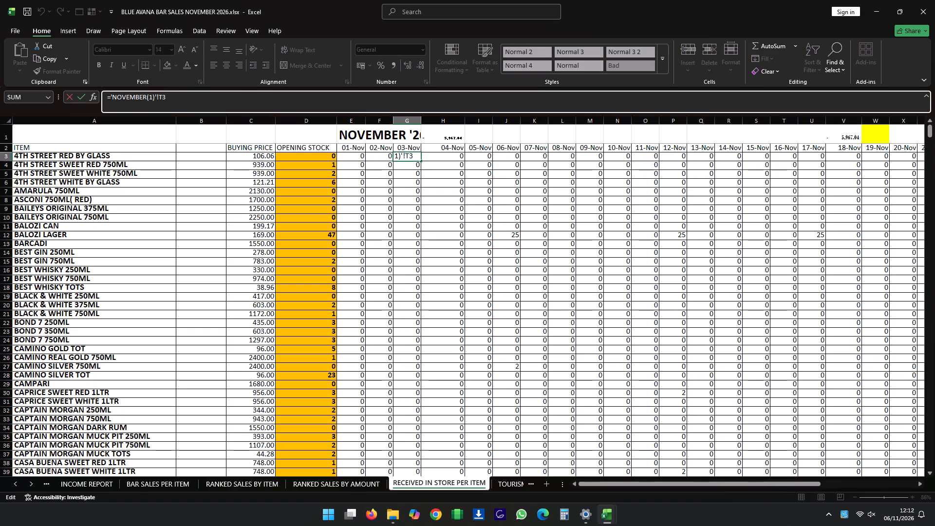
{"action": "key", "text": "BackSpace"}
{"action": "key", "text": "r"}
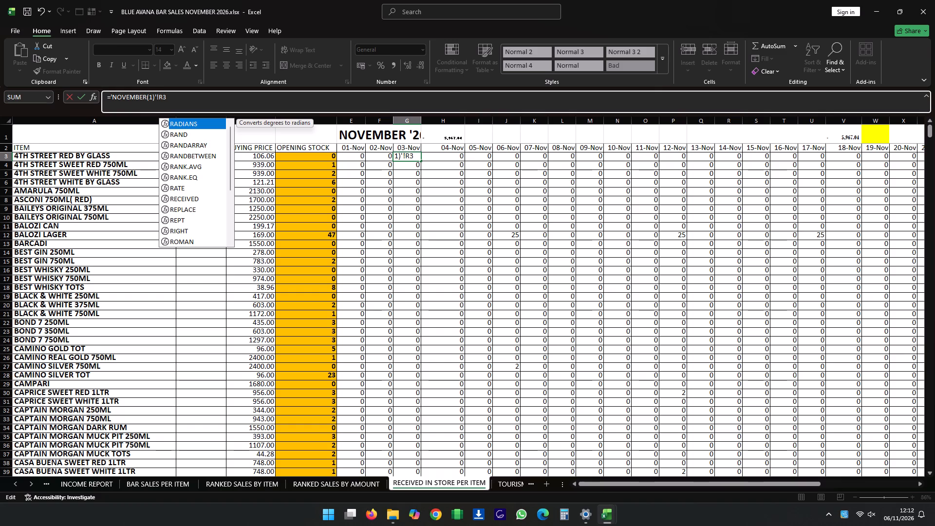
{"action": "key", "text": "Left"}
{"action": "key", "text": "Left"}
{"action": "key", "text": "Left"}
{"action": "key", "text": "Left"}
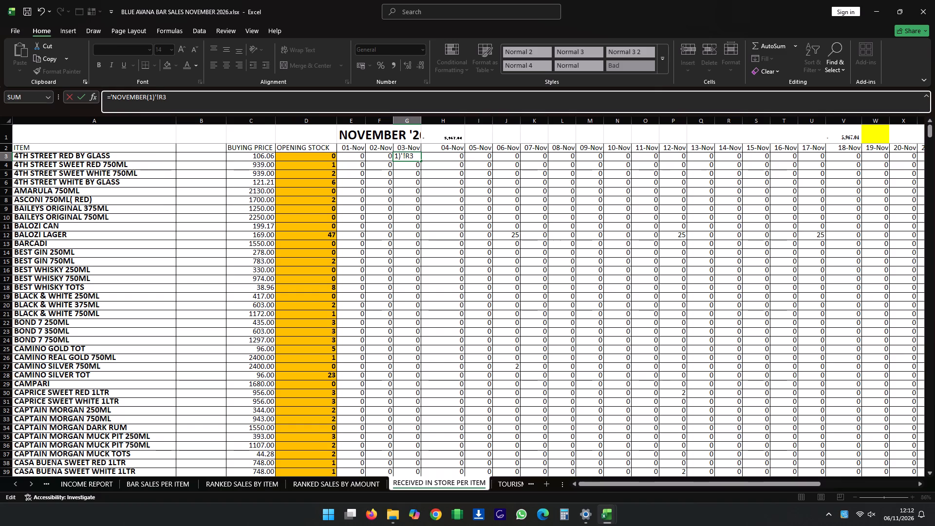
{"action": "key", "text": "BackSpace"}
{"action": "key", "text": "3"}
{"action": "key", "text": "Return"}
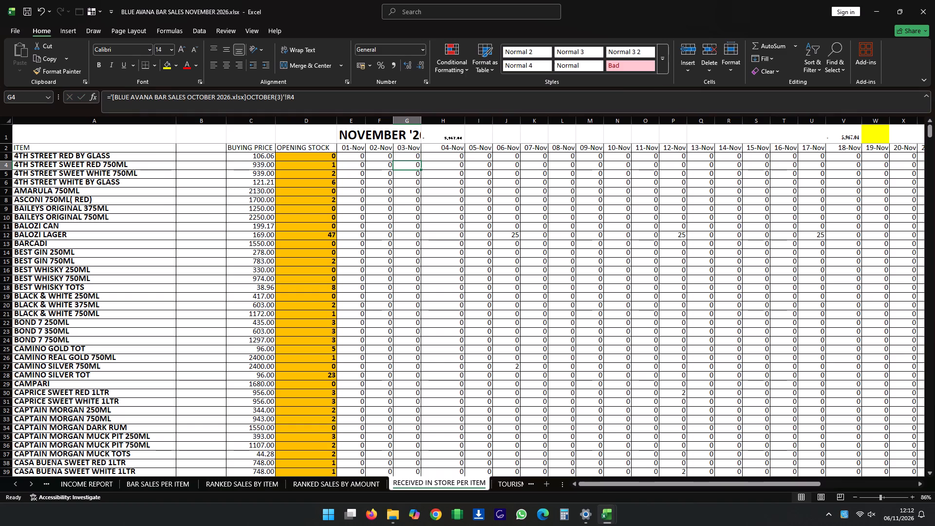
{"action": "left_click", "coordinate": [404, 154]}
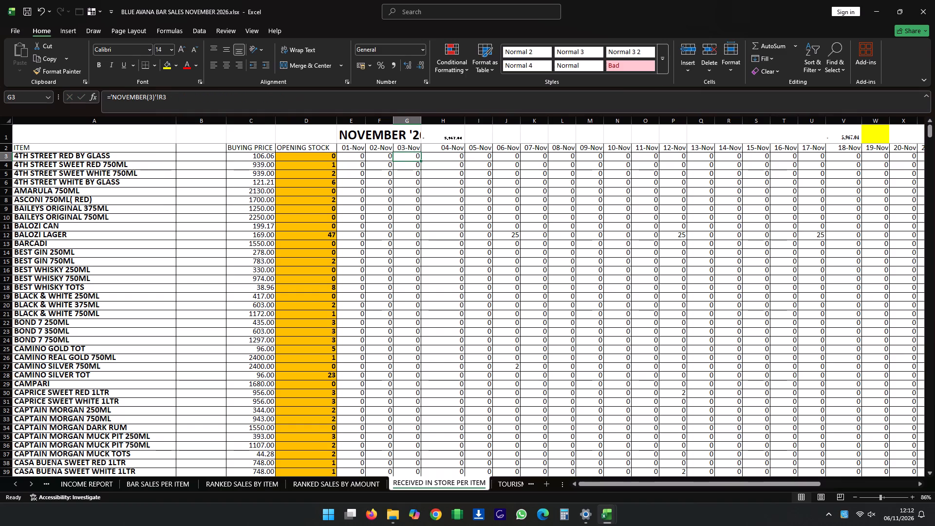
{"action": "double_click", "coordinate": [421, 159]}
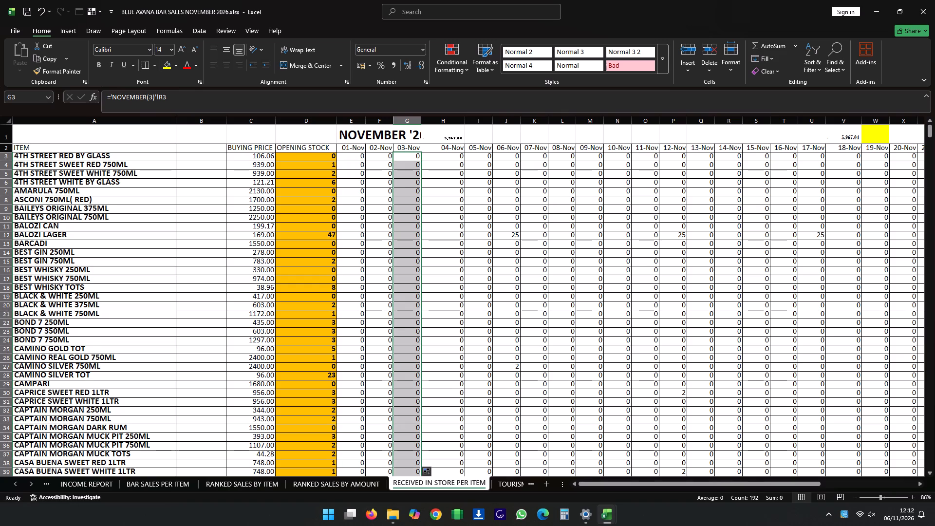
Relink H3 under 04-Nov to R3 of the NOVEMBER(4) sheet and fill it down the column.
{"action": "left_click", "coordinate": [439, 157]}
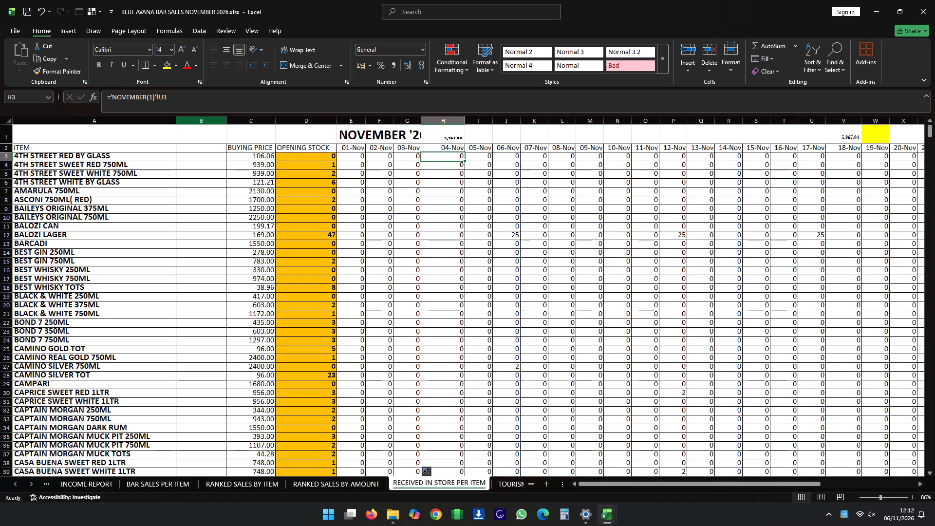
{"action": "left_click", "coordinate": [166, 95]}
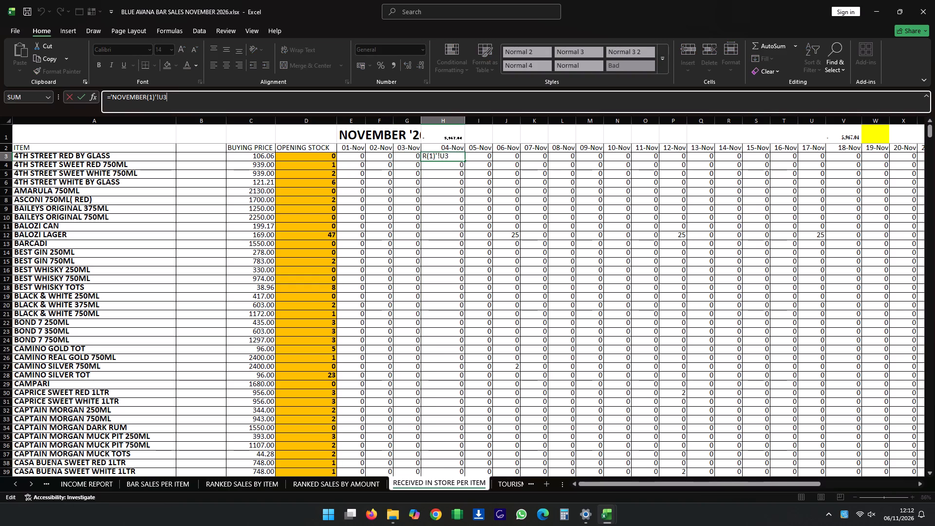
{"action": "key", "text": "Left"}
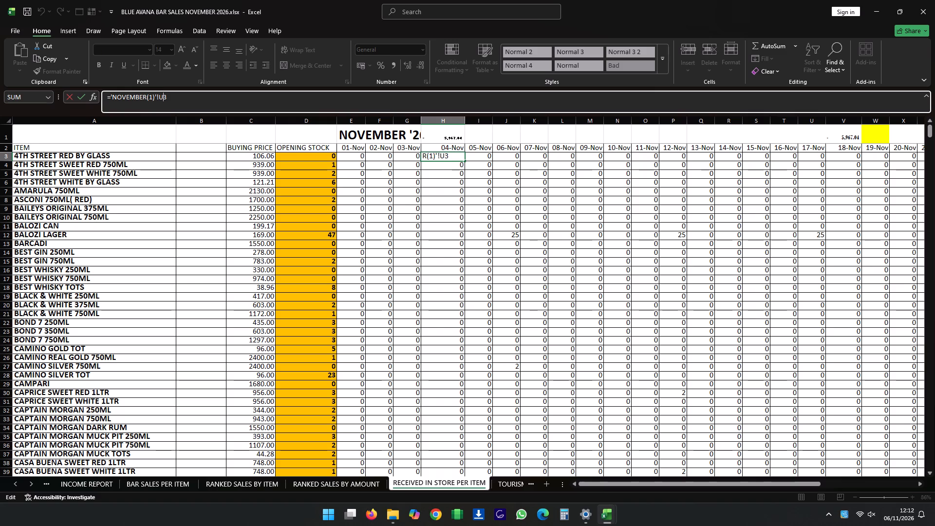
{"action": "key", "text": "BackSpace"}
{"action": "key", "text": "r"}
{"action": "key", "text": "Left"}
{"action": "key", "text": "Left"}
{"action": "key", "text": "Left"}
{"action": "key", "text": "Left"}
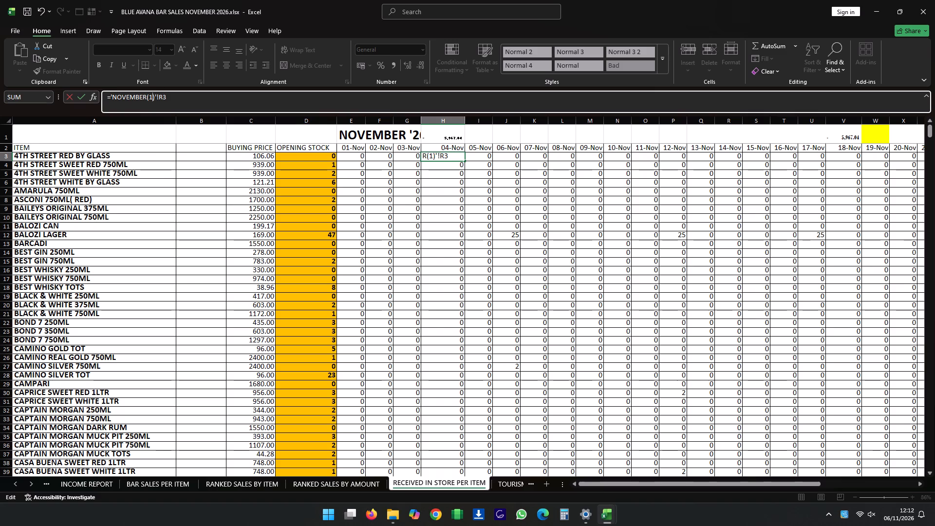
{"action": "key", "text": "BackSpace"}
{"action": "key", "text": "4"}
{"action": "key", "text": "Return"}
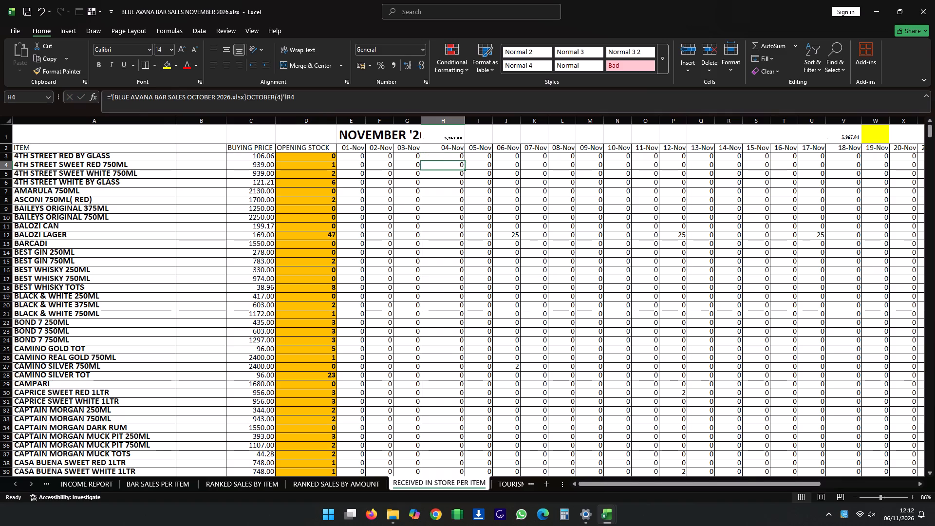
{"action": "left_click", "coordinate": [461, 154]}
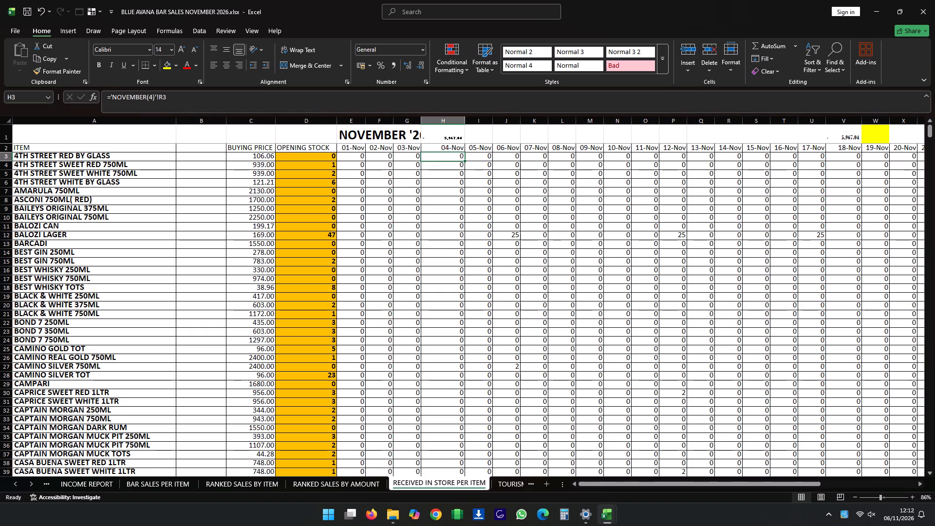
{"action": "double_click", "coordinate": [464, 160]}
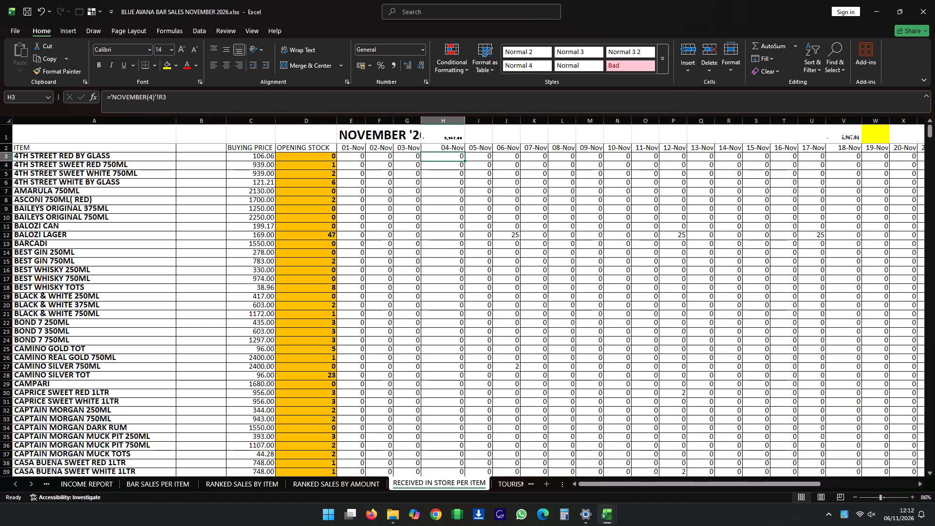
{"action": "double_click", "coordinate": [464, 160]}
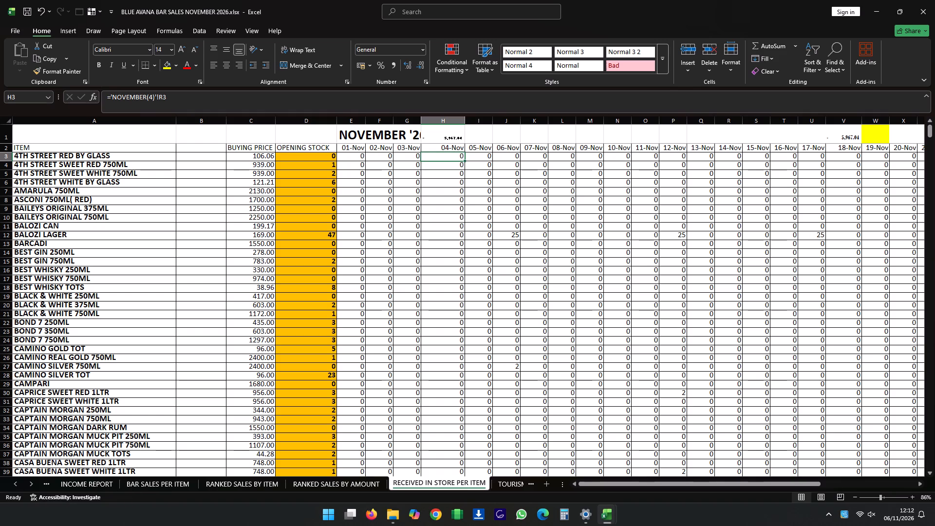
{"action": "double_click", "coordinate": [464, 162]}
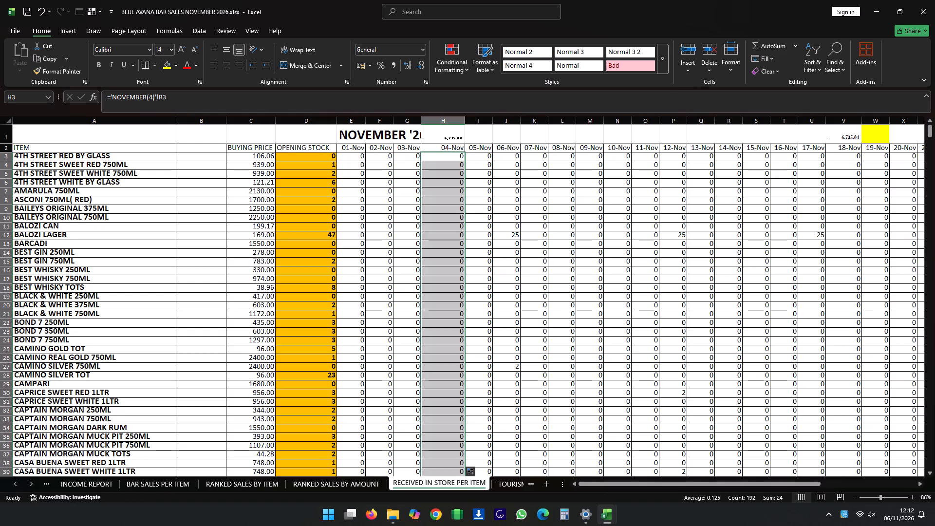
Relink I3 under 05-Nov to R3 of the NOVEMBER(5) sheet and fill it down the column.
{"action": "left_click", "coordinate": [479, 156]}
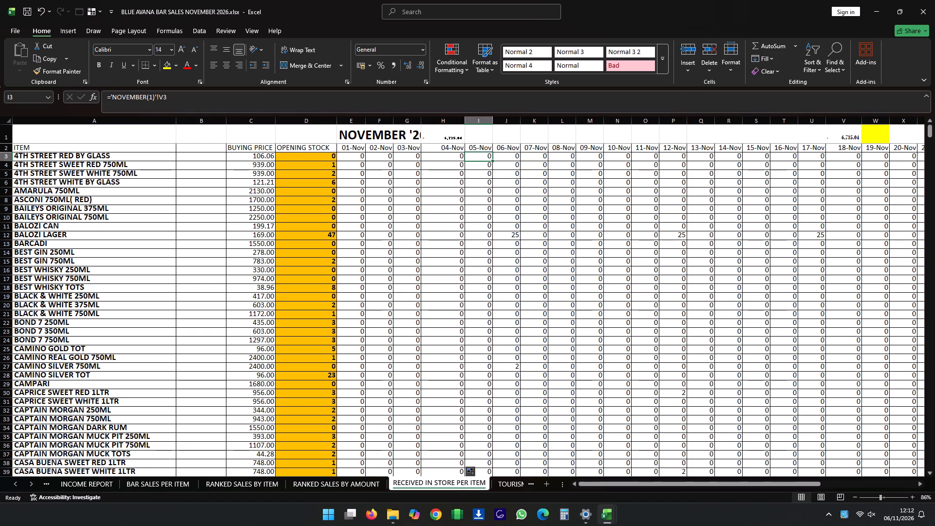
{"action": "left_click", "coordinate": [164, 97]}
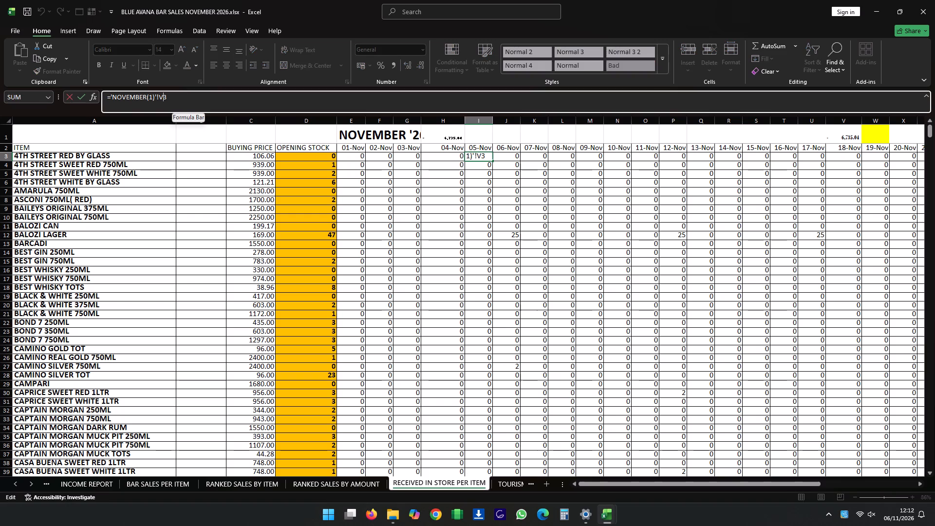
{"action": "key", "text": "BackSpace"}
{"action": "key", "text": "r"}
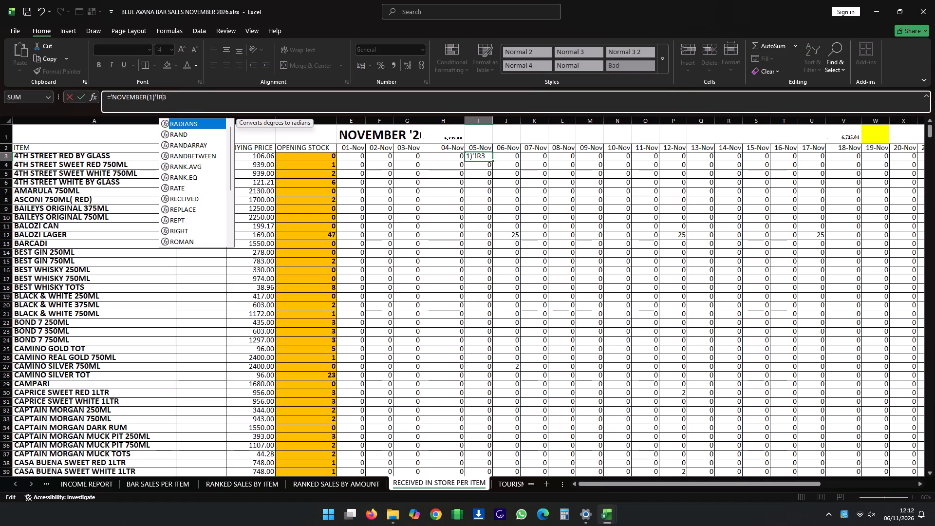
{"action": "key", "text": "Left"}
{"action": "key", "text": "Left"}
{"action": "key", "text": "Left"}
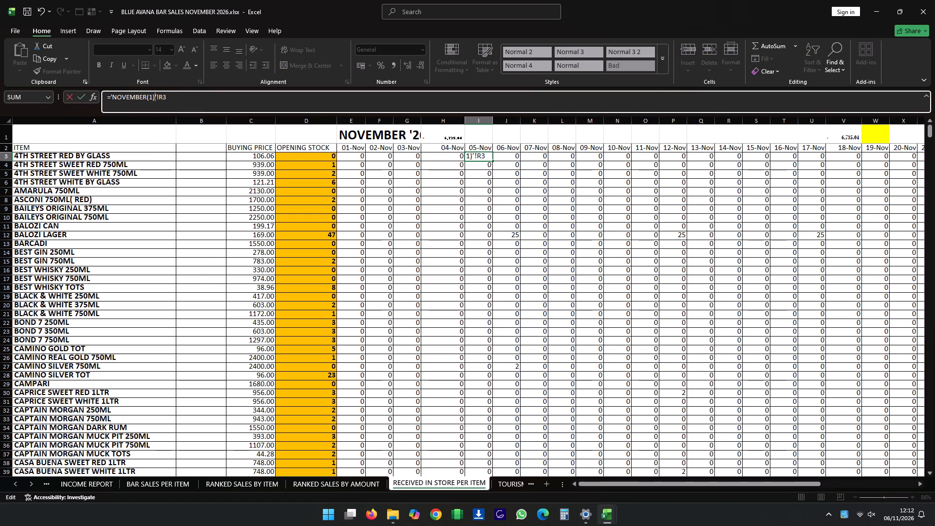
{"action": "key", "text": "Left"}
{"action": "key", "text": "BackSpace"}
{"action": "key", "text": "5"}
{"action": "key", "text": "Return"}
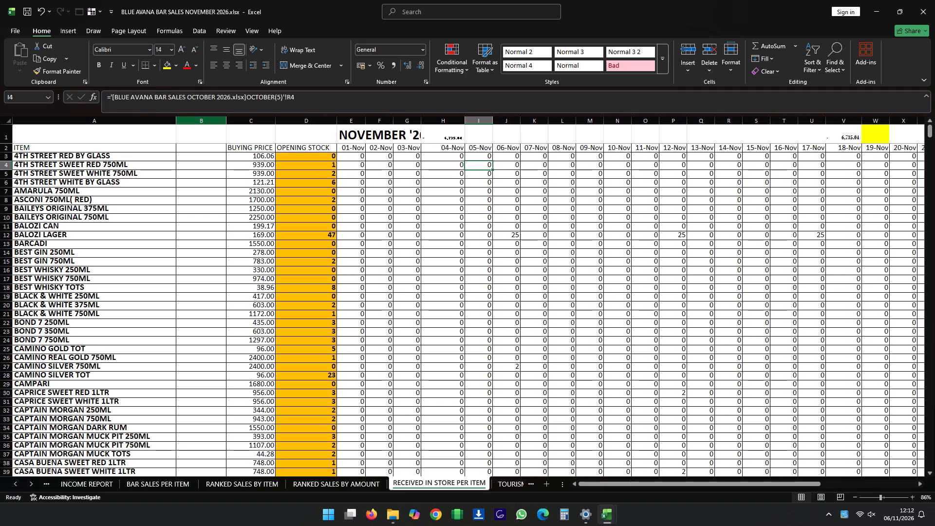
{"action": "left_click", "coordinate": [477, 156]}
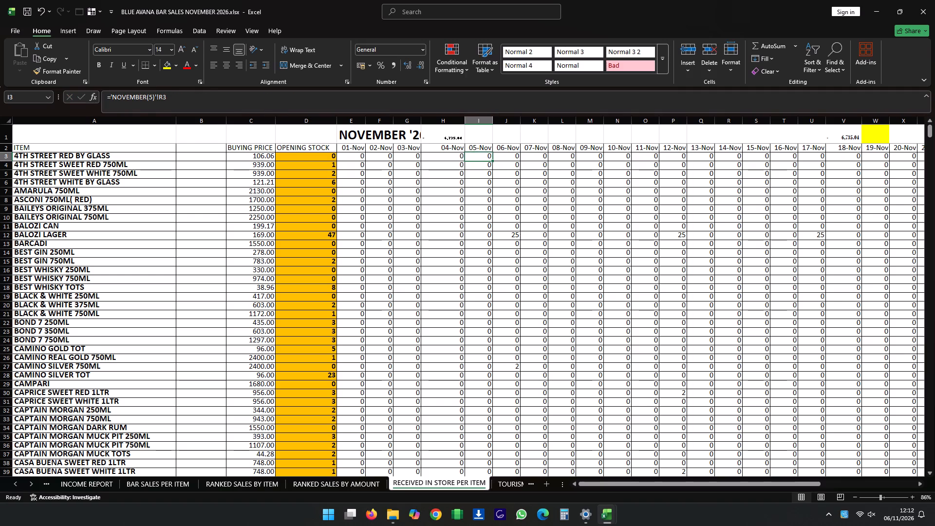
{"action": "double_click", "coordinate": [492, 161]}
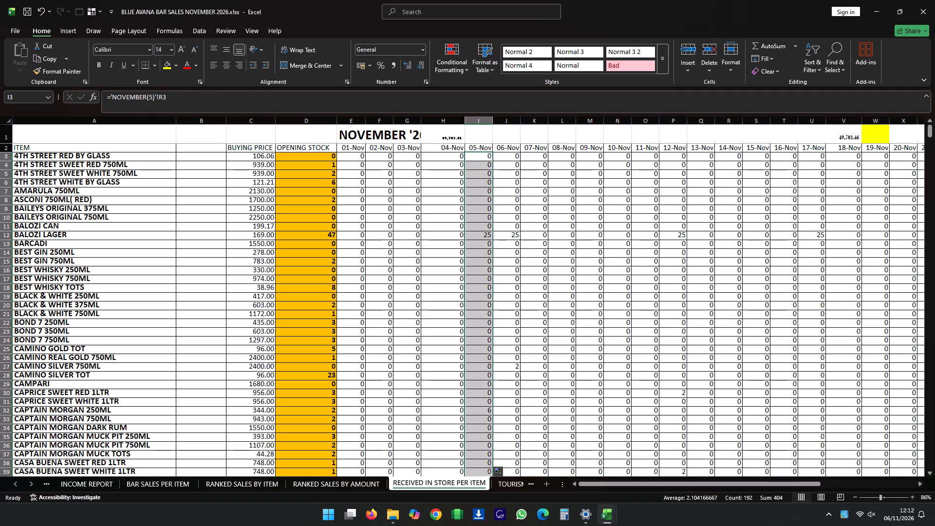
Fill the I3 received-stock link across into J3 under 06-Nov.
{"action": "left_click", "coordinate": [502, 158]}
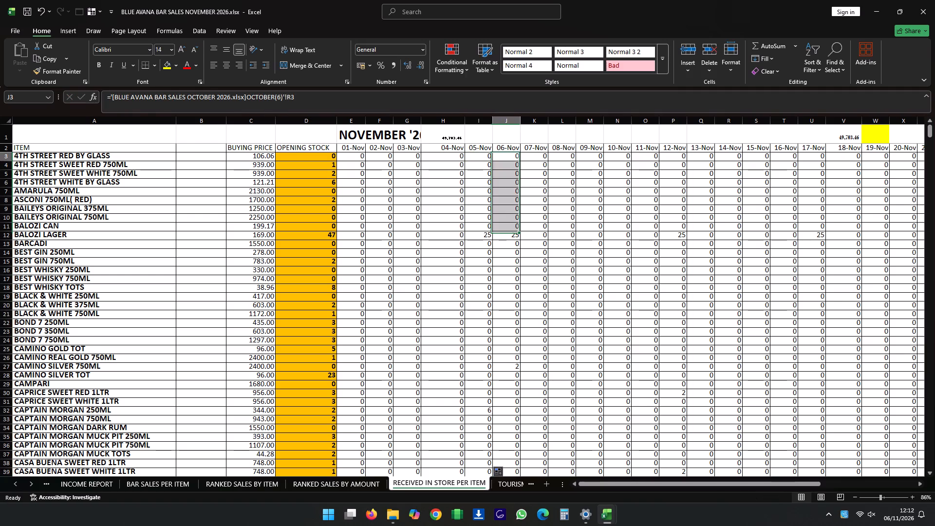
{"action": "left_click", "coordinate": [484, 157]}
{"action": "left_click_drag", "start_coordinate": [494, 161], "coordinate": [517, 161]}
{"action": "left_click", "coordinate": [496, 183]}
Change the J3 link under 06-Nov to reference RA3 of the NOVEMBER(5) sheet.
{"action": "left_click", "coordinate": [503, 155]}
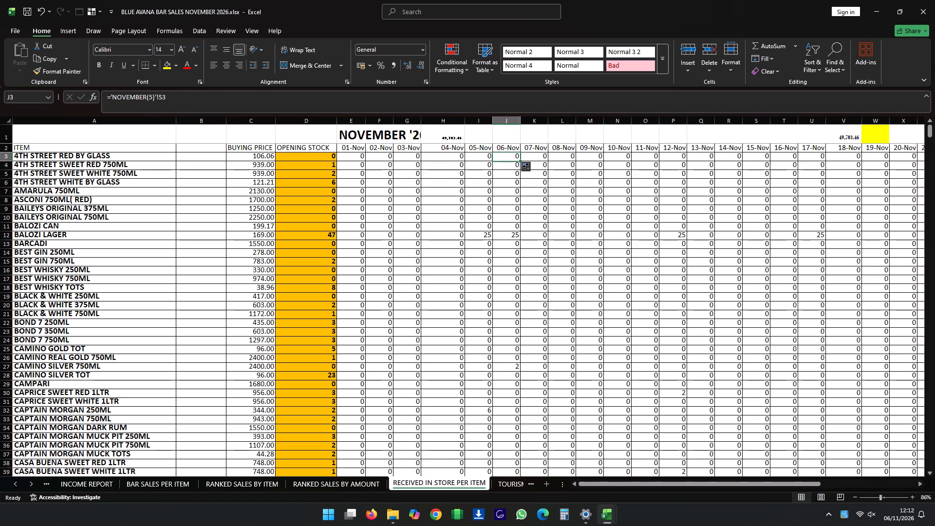
{"action": "left_click", "coordinate": [164, 95]}
{"action": "key", "text": "Left"}
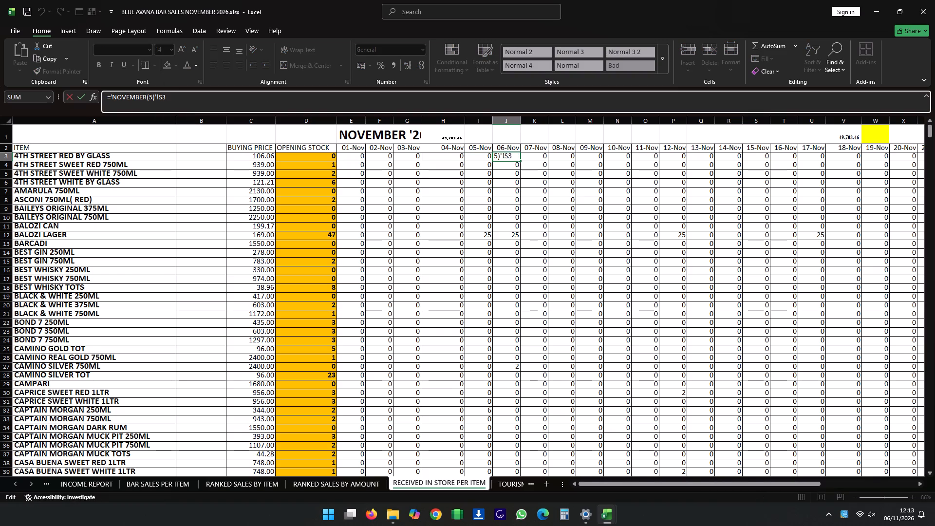
{"action": "key", "text": "BackSpace"}
{"action": "type", "text": "RA"}
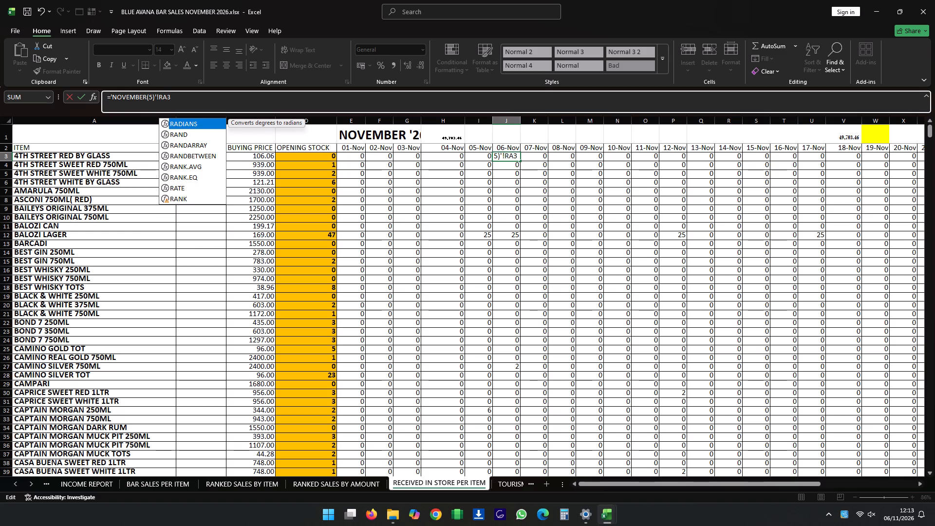
{"action": "key", "text": "Return"}
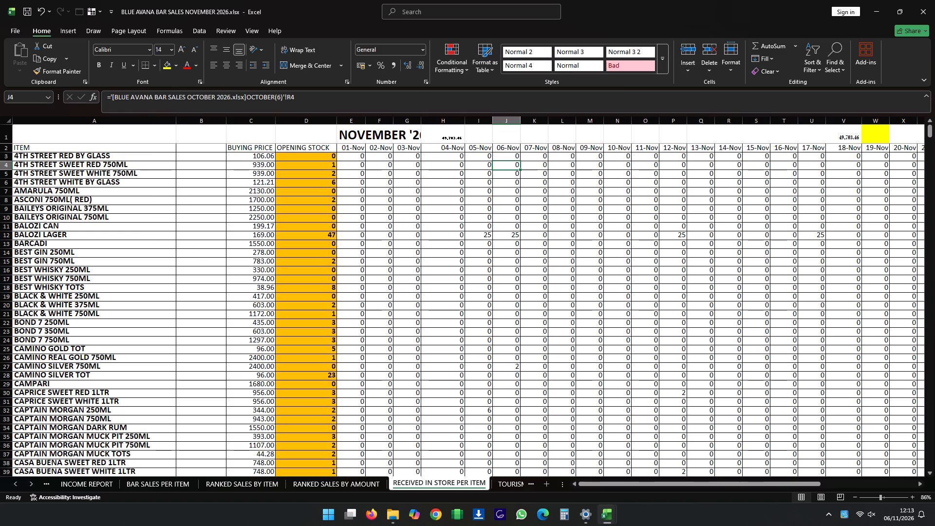
Fill the J3 link across through 01-Dec and down every item row to row 194.
{"action": "left_click", "coordinate": [509, 154]}
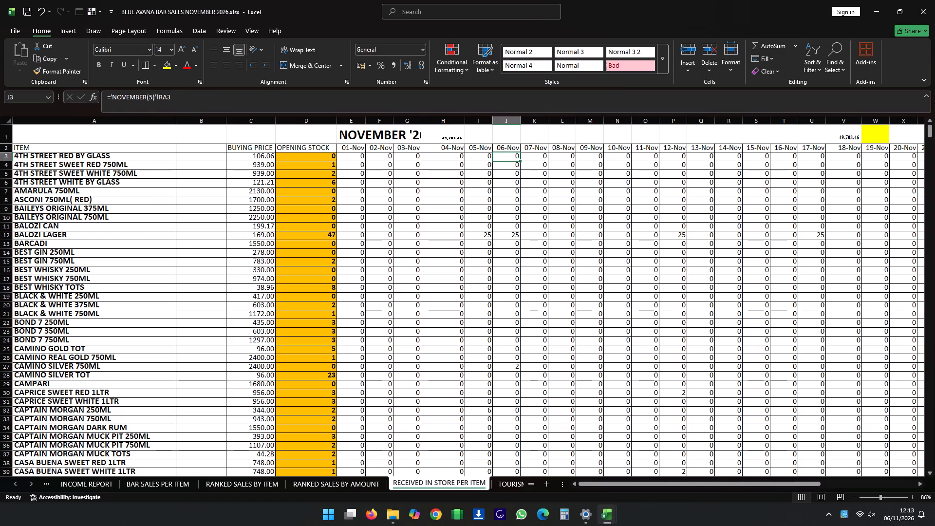
{"action": "left_click_drag", "start_coordinate": [520, 161], "coordinate": [875, 164]}
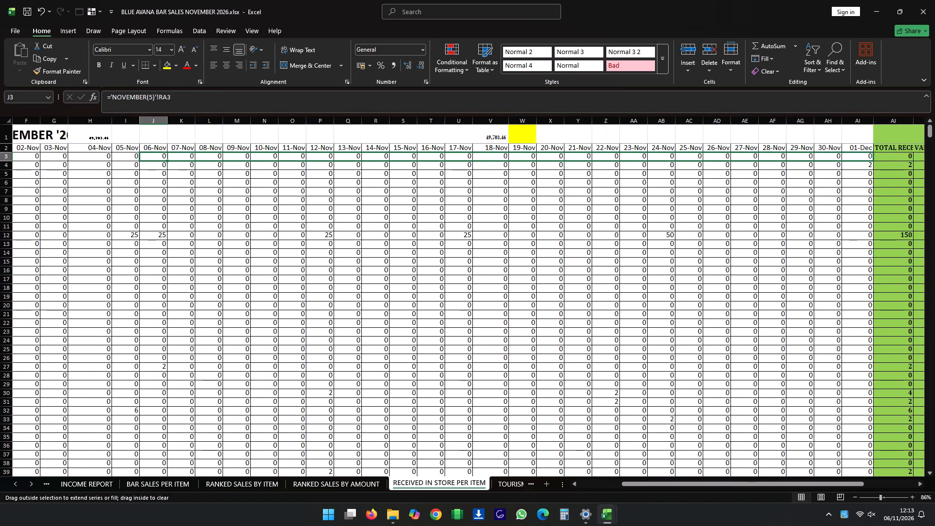
{"action": "left_click_drag", "start_coordinate": [875, 164], "coordinate": [875, 164]}
{"action": "left_click_drag", "start_coordinate": [872, 161], "coordinate": [872, 171]}
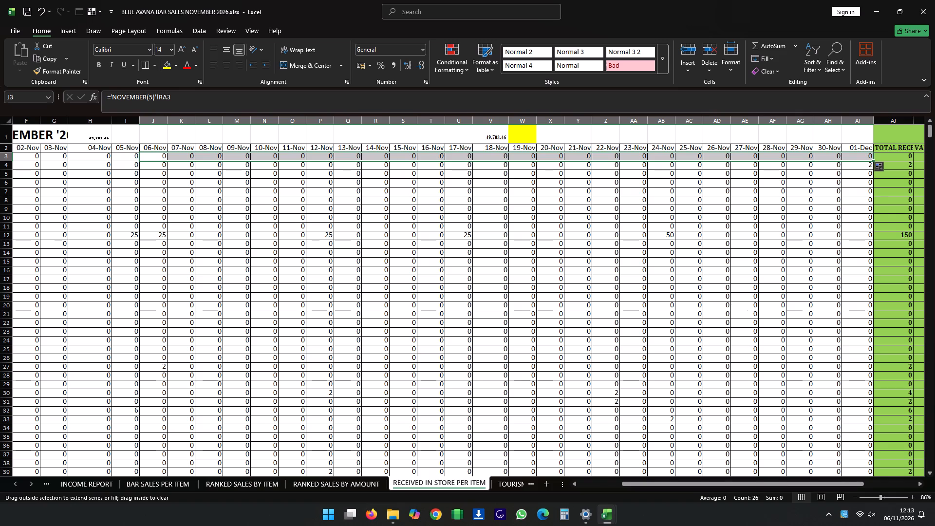
{"action": "left_click_drag", "start_coordinate": [872, 171], "coordinate": [901, 519]}
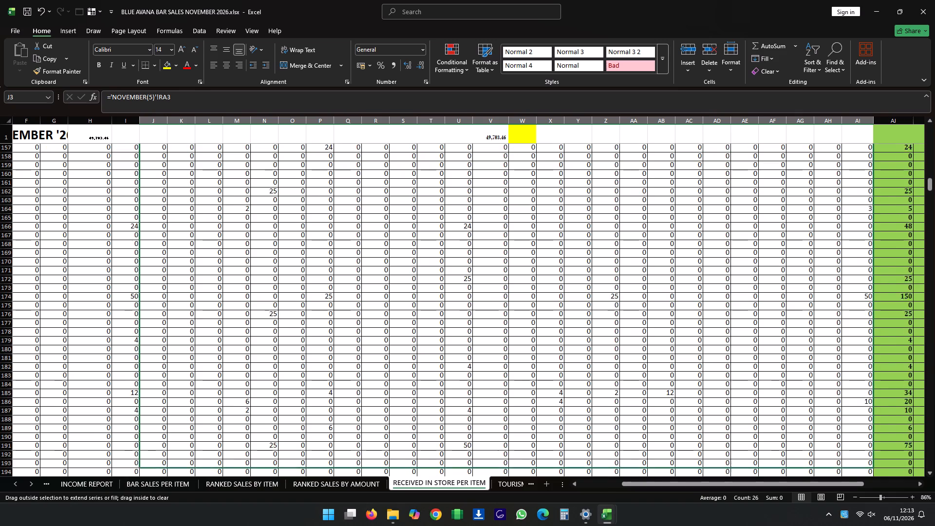
{"action": "left_click_drag", "start_coordinate": [901, 519], "coordinate": [869, 454]}
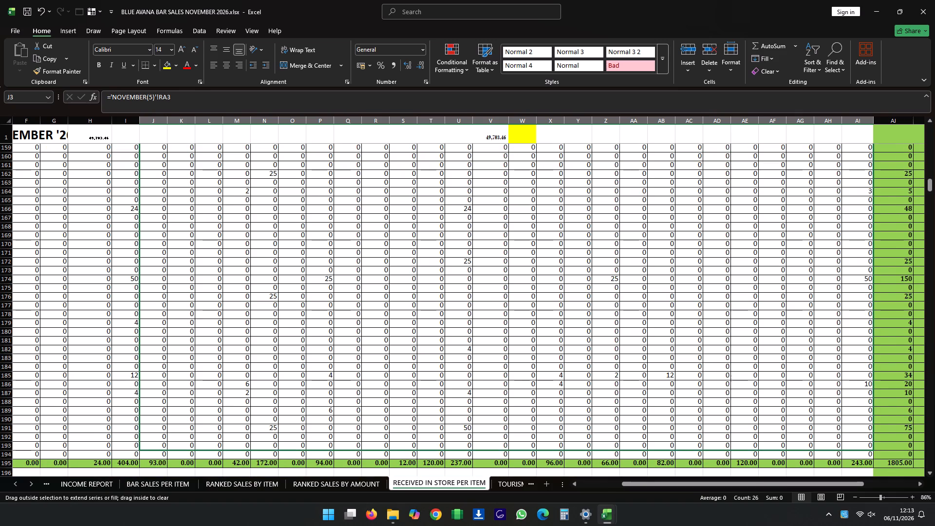
{"action": "left_click_drag", "start_coordinate": [869, 454], "coordinate": [869, 458]}
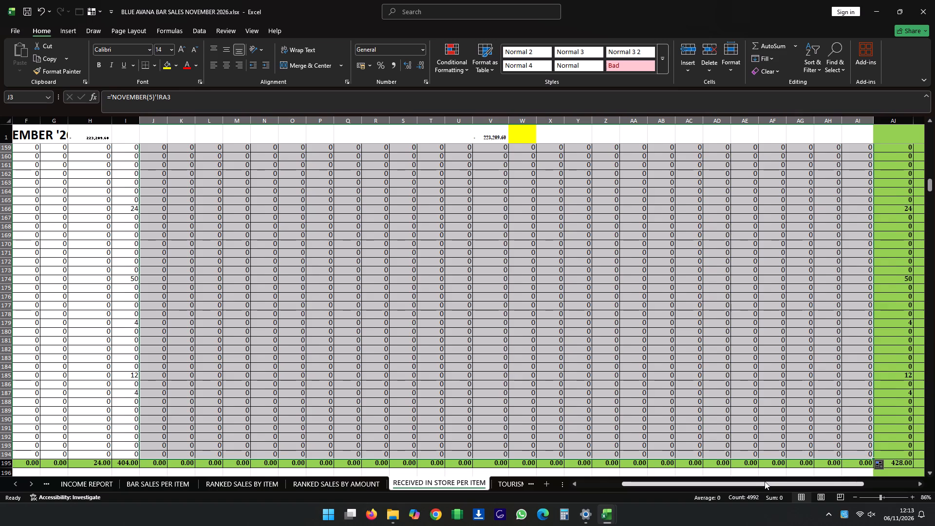
Examine the ADDED STOCK link formulas for the first November dates on the RAW VALUES sheet.
{"action": "left_click_drag", "start_coordinate": [765, 481], "coordinate": [622, 484]}
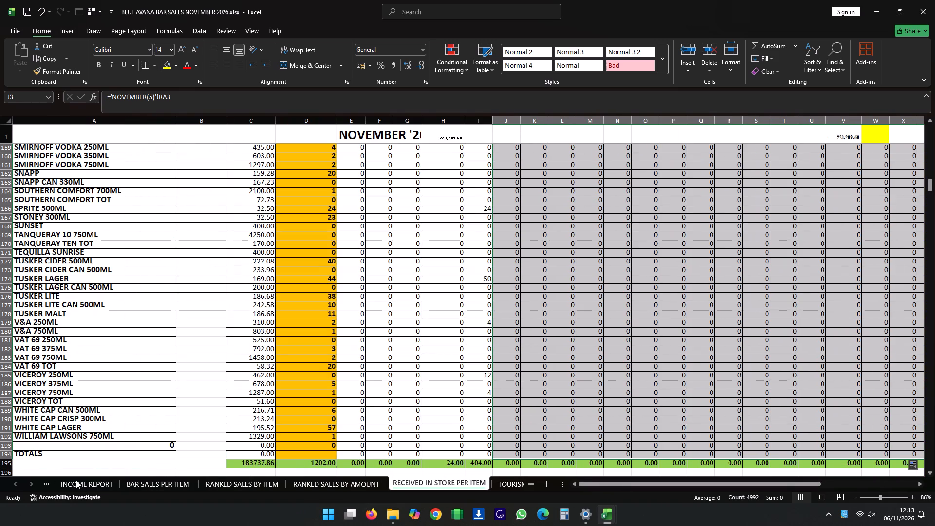
{"action": "left_click", "coordinate": [17, 485]}
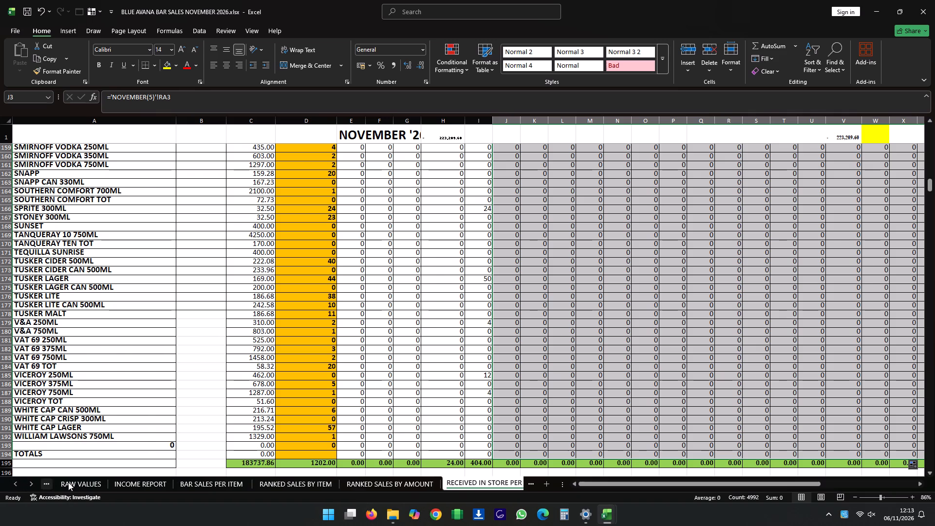
{"action": "left_click", "coordinate": [68, 482]}
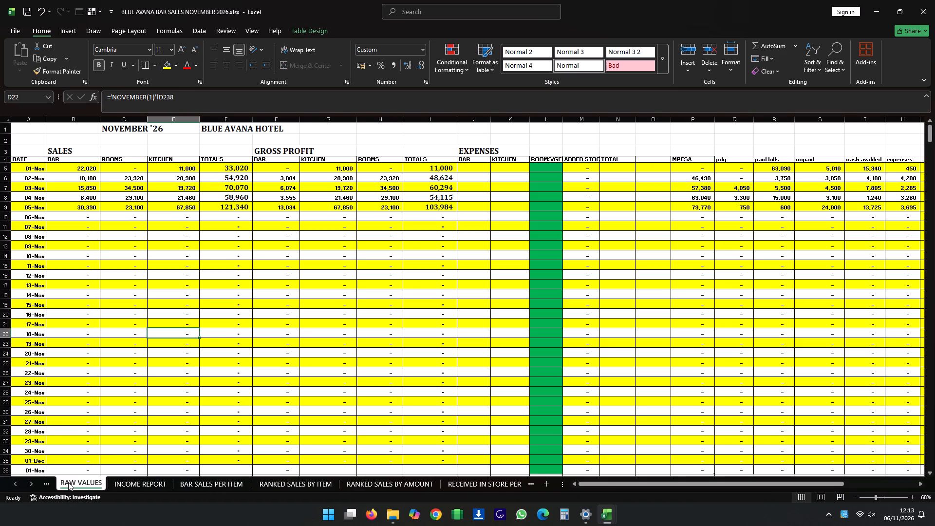
{"action": "scroll", "coordinate": [71, 464], "scroll_direction": "down", "scroll_amount": 3}
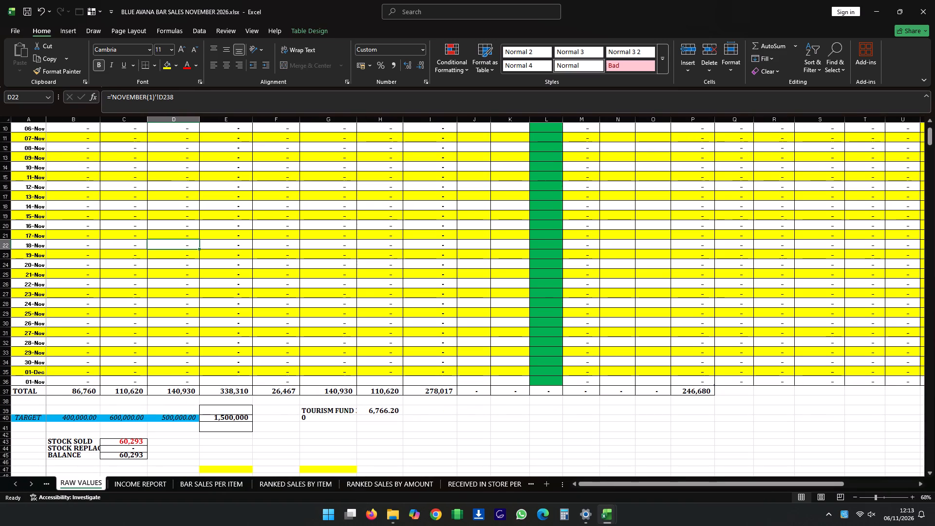
{"action": "scroll", "coordinate": [71, 464], "scroll_direction": "up", "scroll_amount": 4}
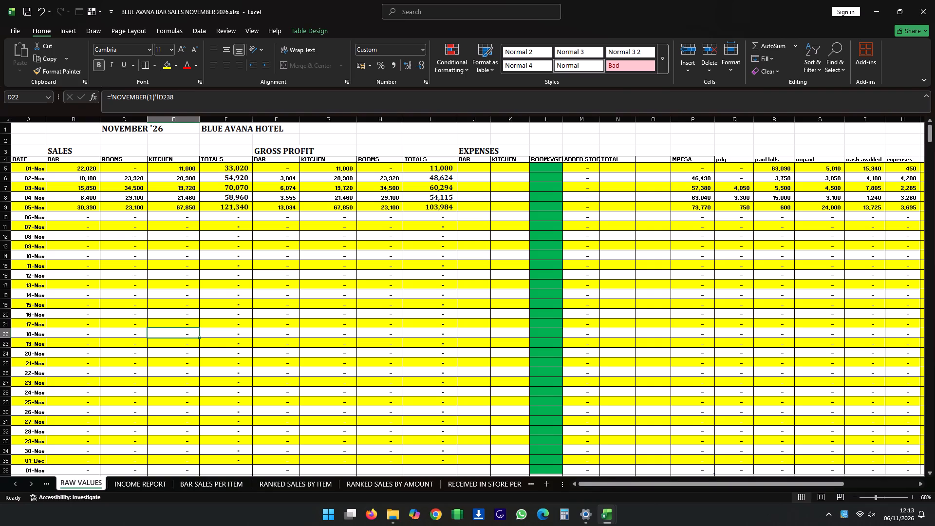
{"action": "left_click", "coordinate": [580, 165]}
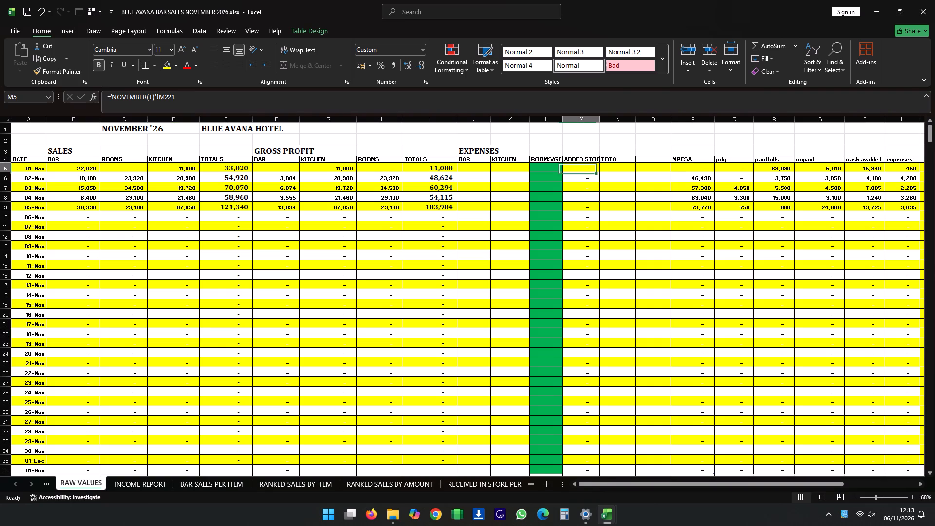
{"action": "left_click", "coordinate": [580, 176]}
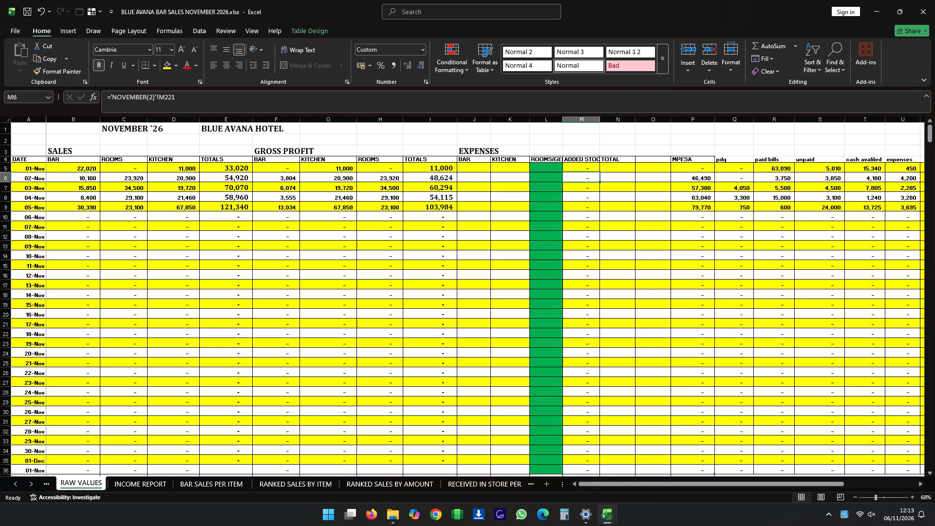
{"action": "left_click", "coordinate": [586, 203]}
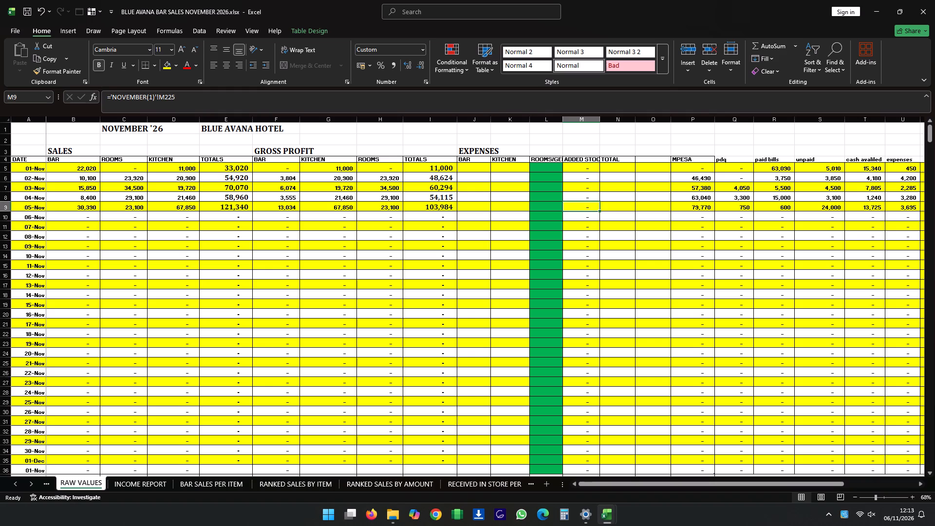
{"action": "left_click", "coordinate": [586, 219]}
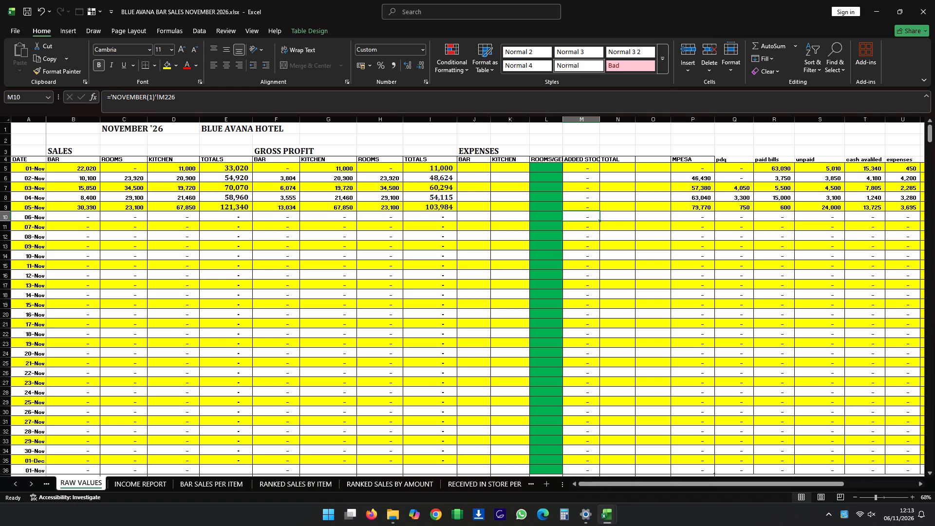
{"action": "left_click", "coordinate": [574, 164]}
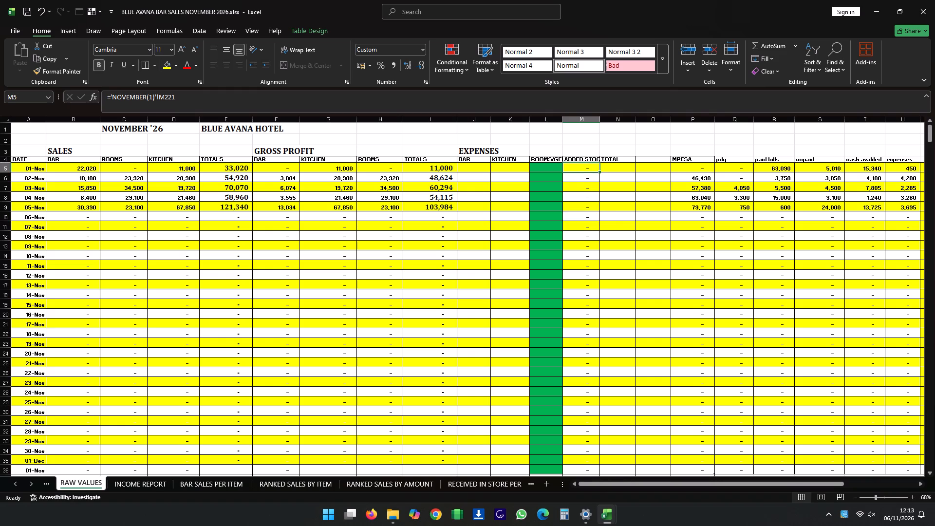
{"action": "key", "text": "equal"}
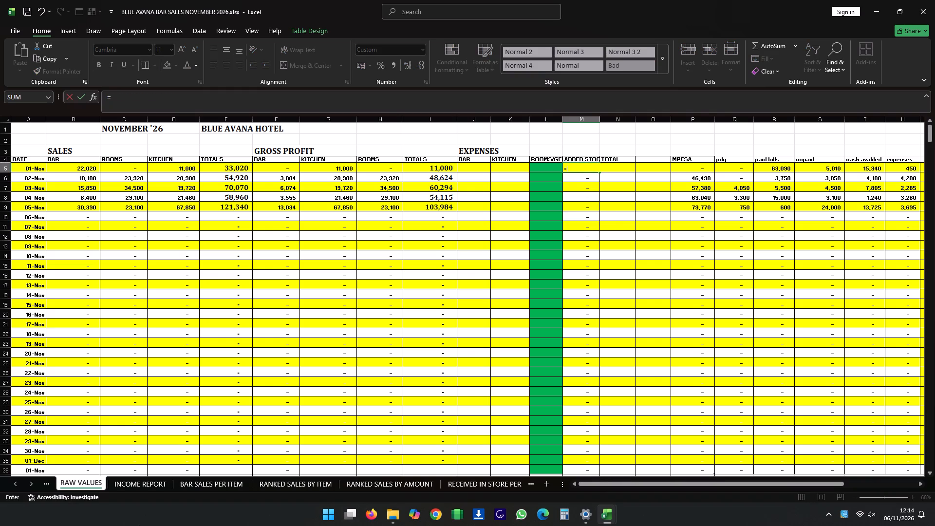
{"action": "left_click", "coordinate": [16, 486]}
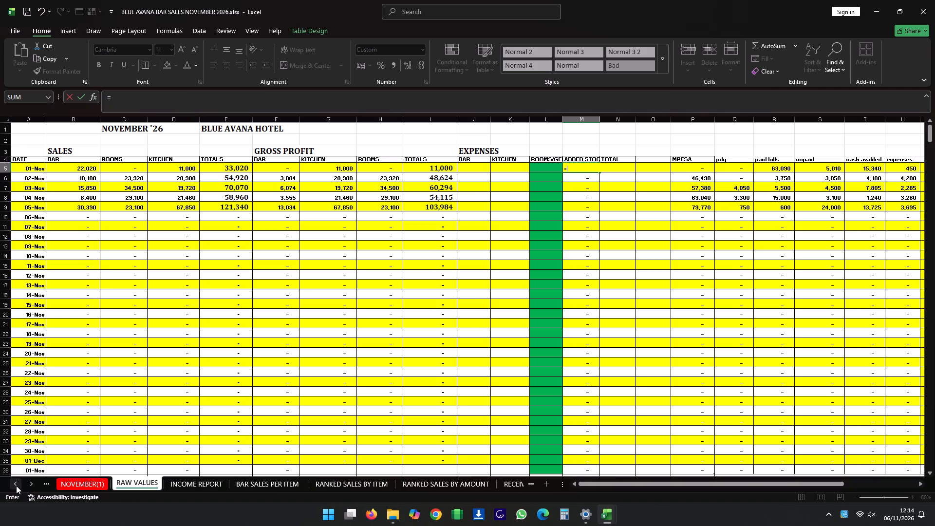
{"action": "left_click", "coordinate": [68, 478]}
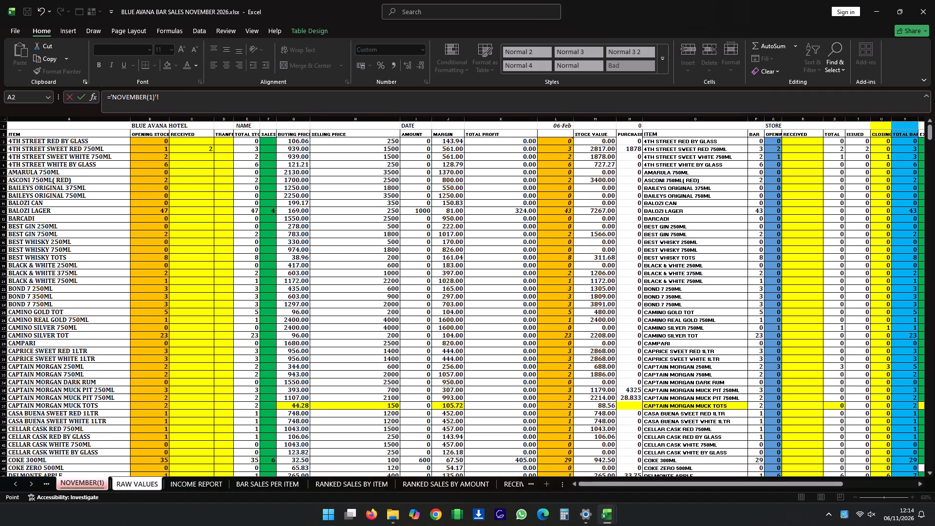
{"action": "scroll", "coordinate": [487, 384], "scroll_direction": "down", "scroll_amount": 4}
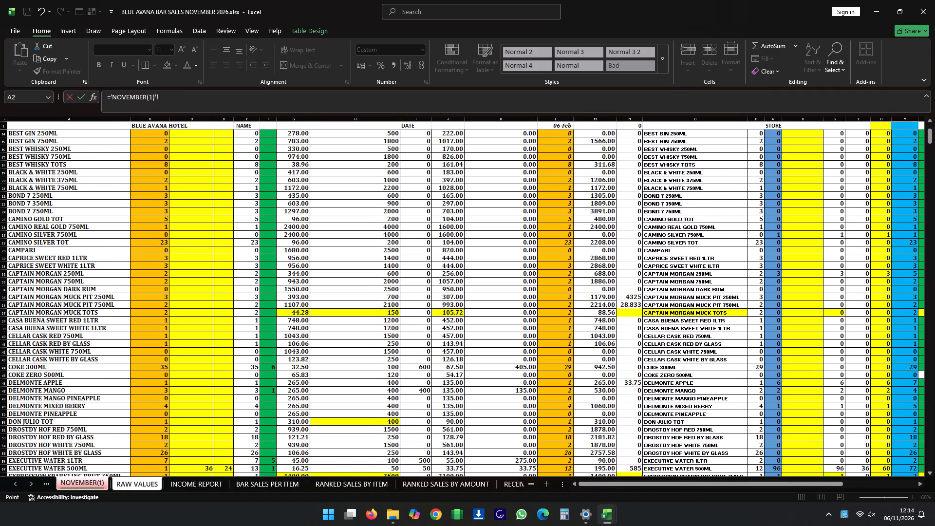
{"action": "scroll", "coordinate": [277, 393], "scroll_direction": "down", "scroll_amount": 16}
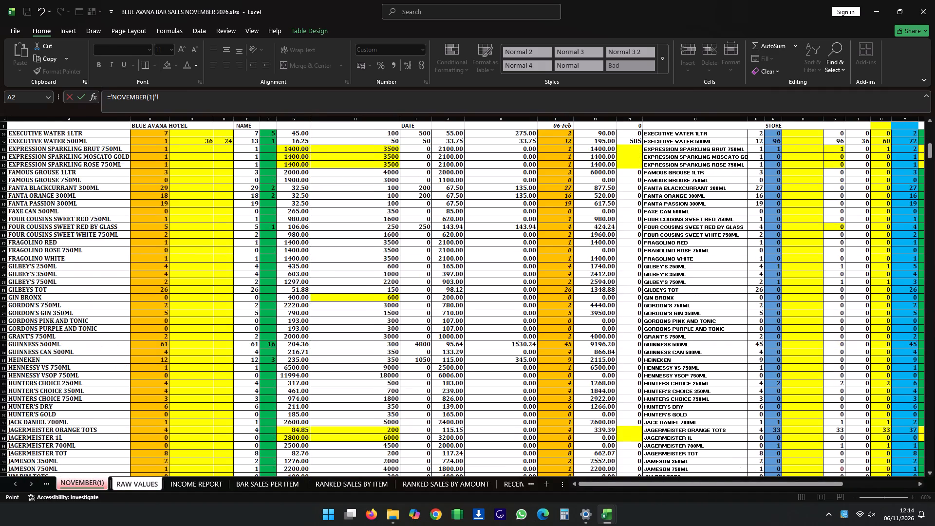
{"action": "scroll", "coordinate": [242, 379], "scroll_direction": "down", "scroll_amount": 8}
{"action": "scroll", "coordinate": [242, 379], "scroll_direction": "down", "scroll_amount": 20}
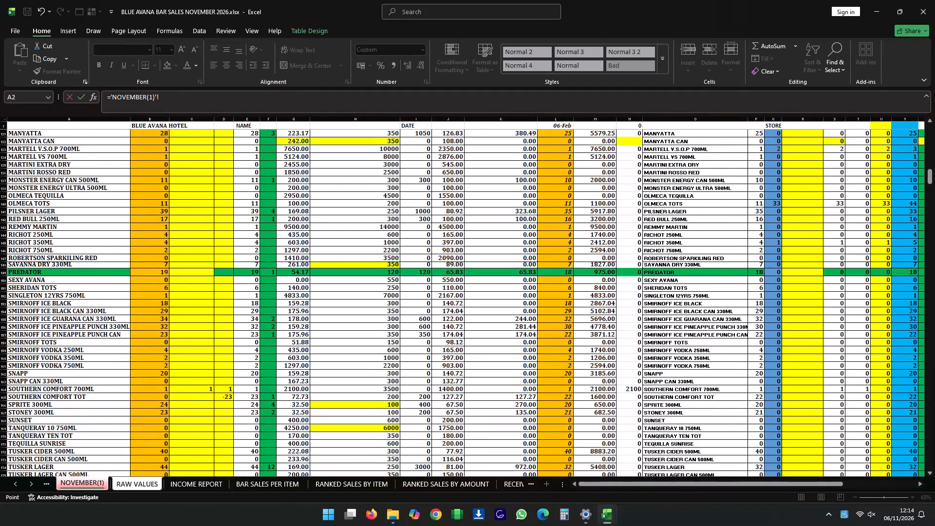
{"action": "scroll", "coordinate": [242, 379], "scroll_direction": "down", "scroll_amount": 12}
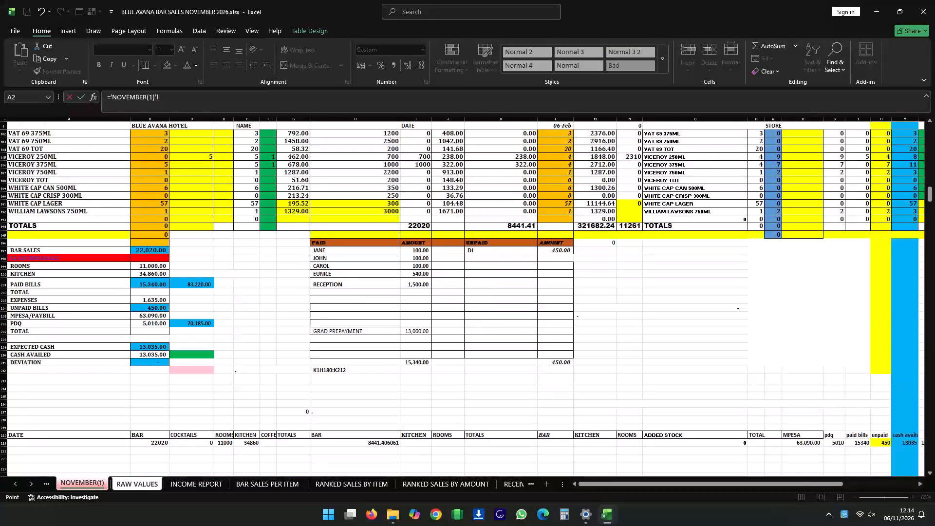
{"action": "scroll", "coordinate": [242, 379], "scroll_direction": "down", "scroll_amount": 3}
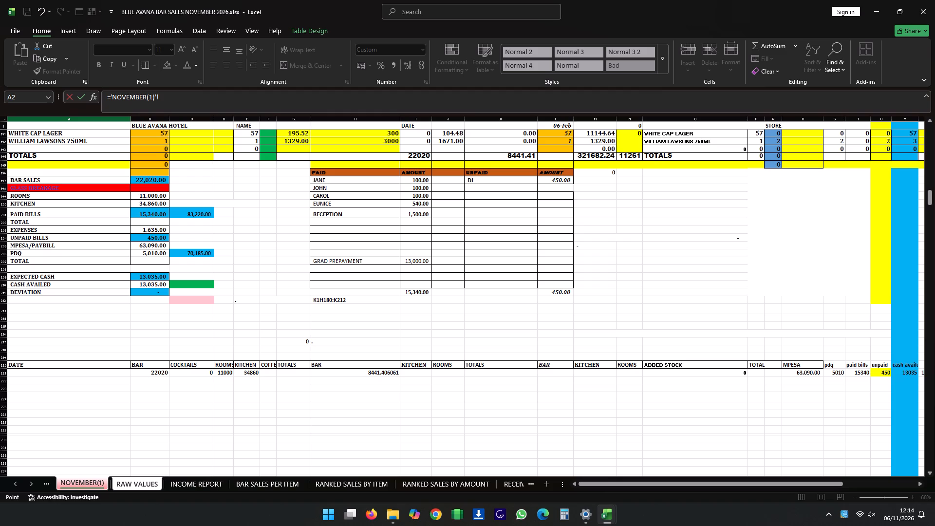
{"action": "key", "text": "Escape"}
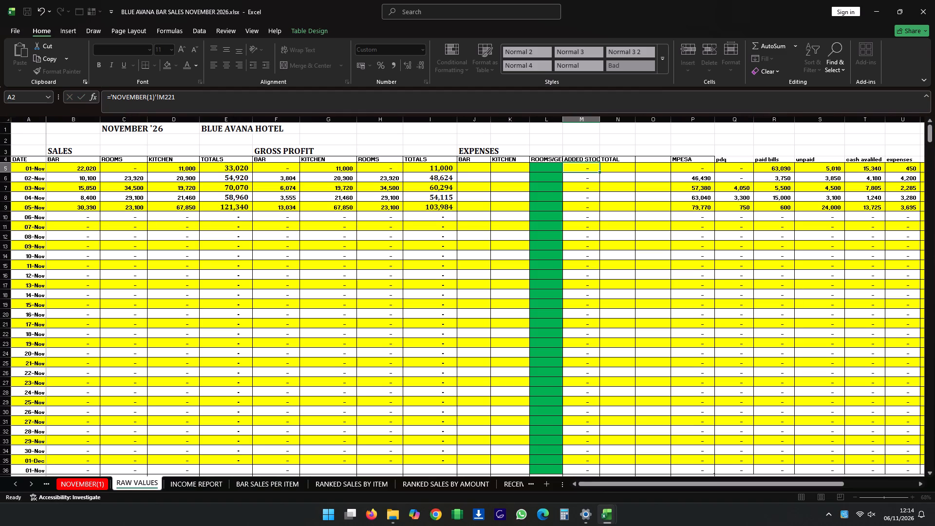
Delete the COCKTAILS summary cells C218:C223 on the NOVEMBER(1) sheet, shifting the remaining cells left.
{"action": "left_click", "coordinate": [95, 487]}
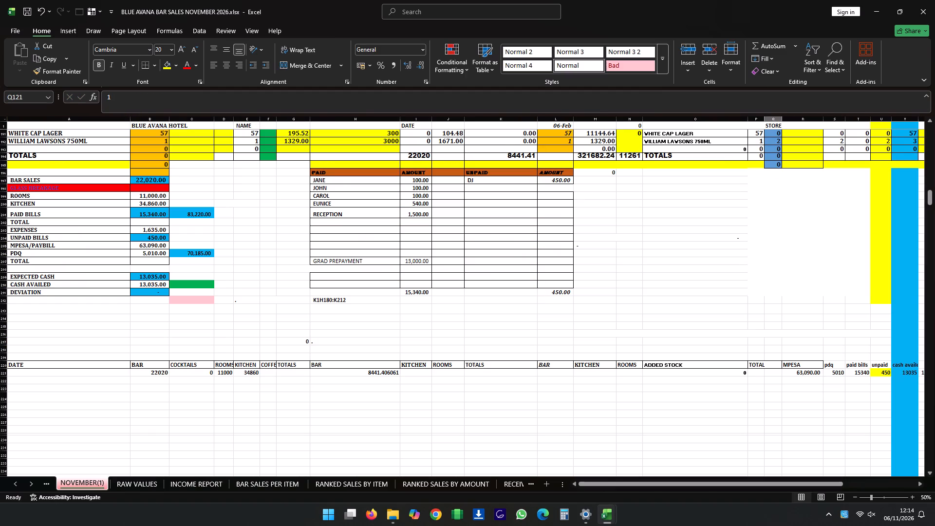
{"action": "left_click_drag", "start_coordinate": [193, 349], "coordinate": [194, 388]}
{"action": "right_click", "coordinate": [193, 375]}
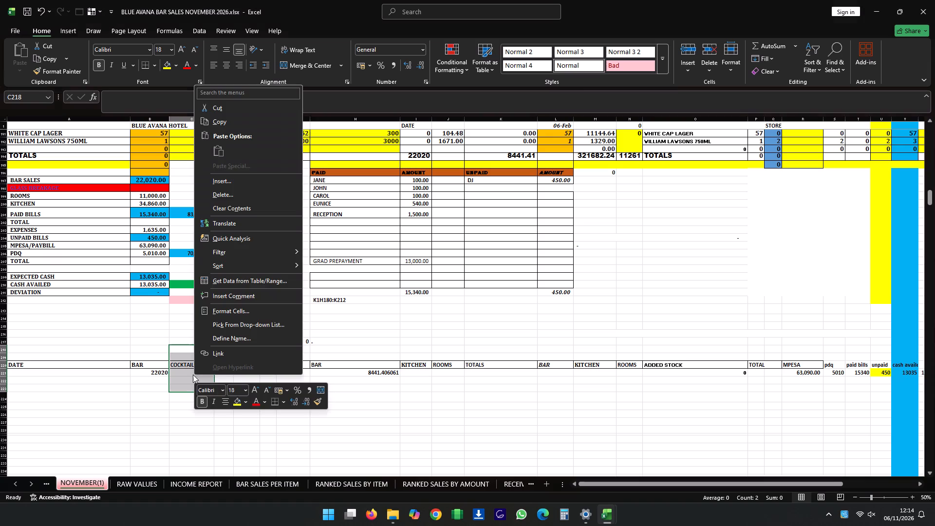
{"action": "left_click", "coordinate": [225, 193]}
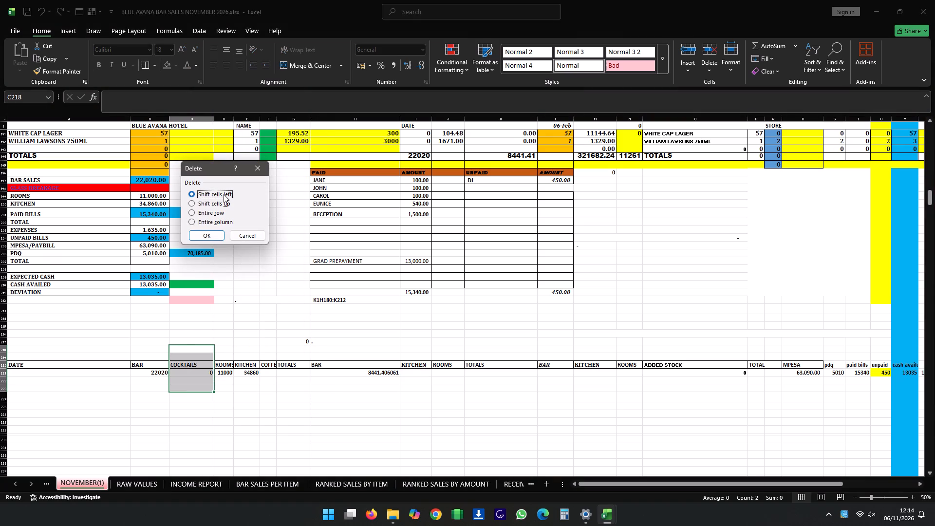
{"action": "left_click", "coordinate": [207, 235]}
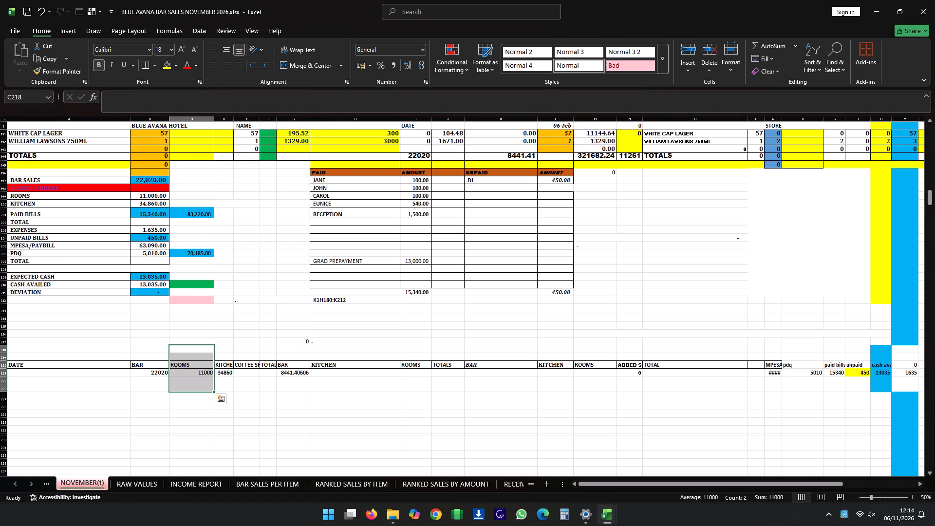
Delete the COFFEE SHOP summary cells E218:E224 on the NOVEMBER(1) sheet, shifting the remaining cells left.
{"action": "left_click_drag", "start_coordinate": [245, 347], "coordinate": [244, 381]}
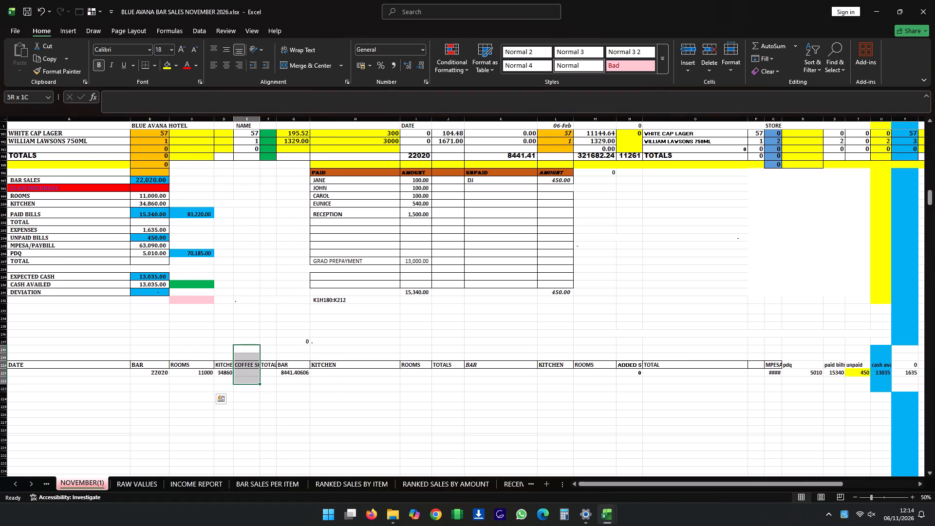
{"action": "left_click_drag", "start_coordinate": [244, 381], "coordinate": [243, 394]}
{"action": "right_click", "coordinate": [247, 363]}
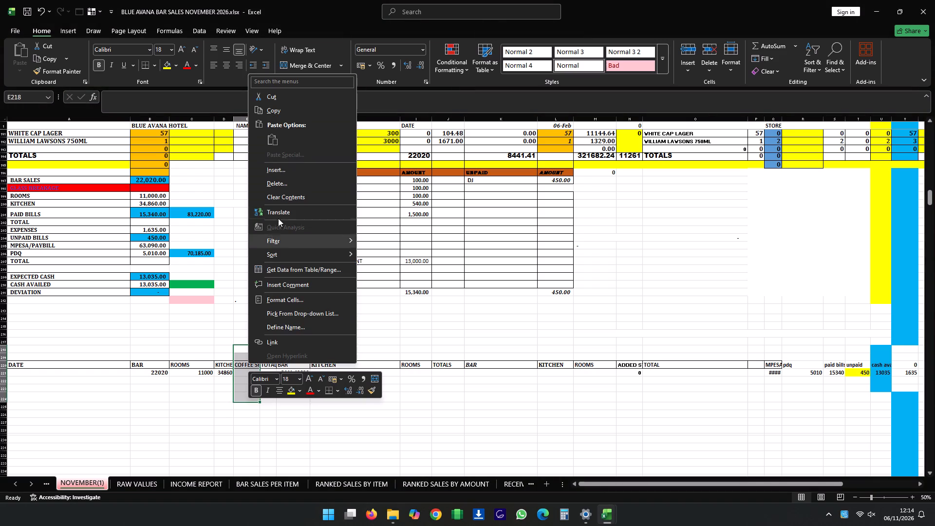
{"action": "left_click", "coordinate": [278, 181]}
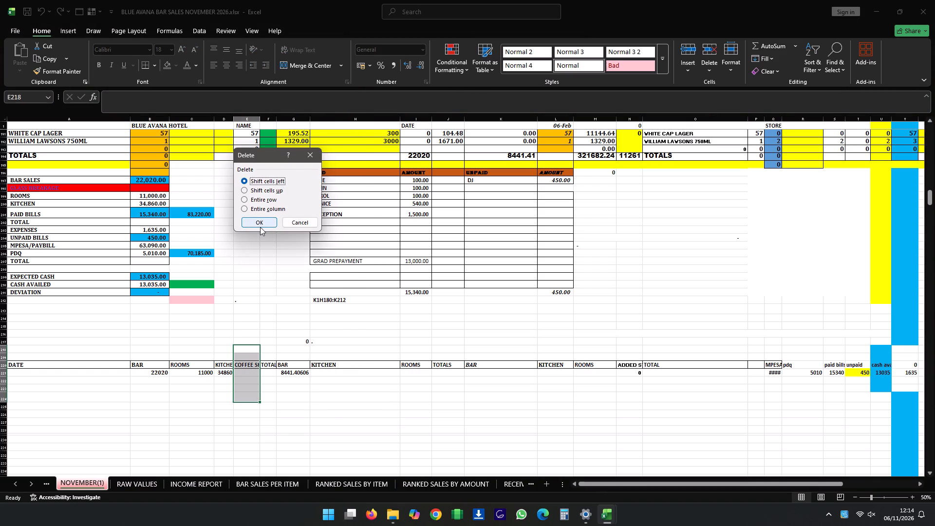
{"action": "left_click", "coordinate": [260, 221]}
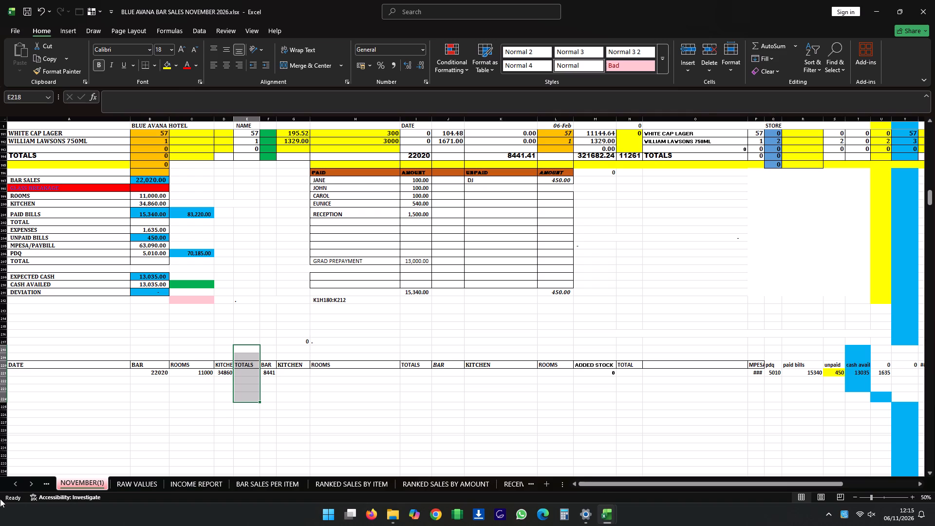
After checking NOVEMBER(2)'s summary layout, copy the RAW VALUES BAR sales links B5:B36 into the SALES ROOMS column starting at C5.
{"action": "left_click", "coordinate": [46, 485]}
{"action": "scroll", "coordinate": [86, 377], "scroll_direction": "down", "scroll_amount": 16}
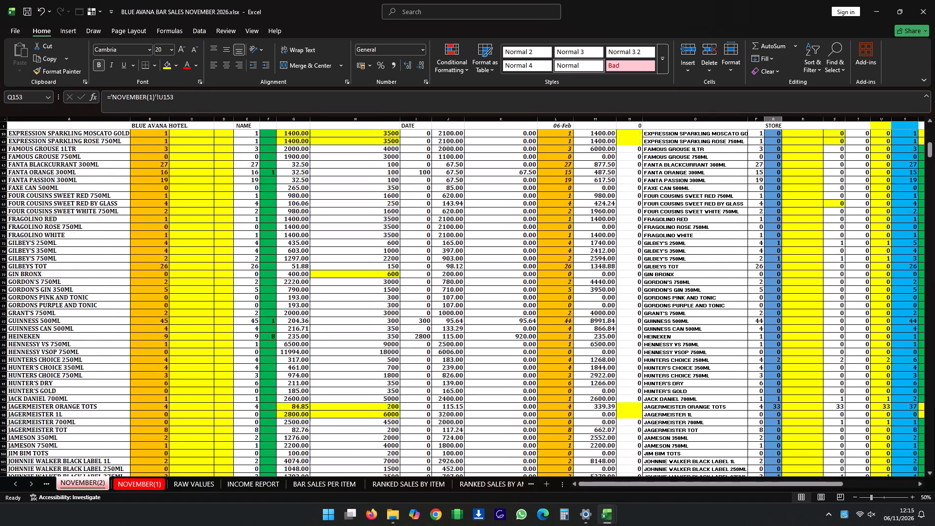
{"action": "scroll", "coordinate": [86, 377], "scroll_direction": "down", "scroll_amount": 20}
{"action": "scroll", "coordinate": [86, 377], "scroll_direction": "down", "scroll_amount": 15}
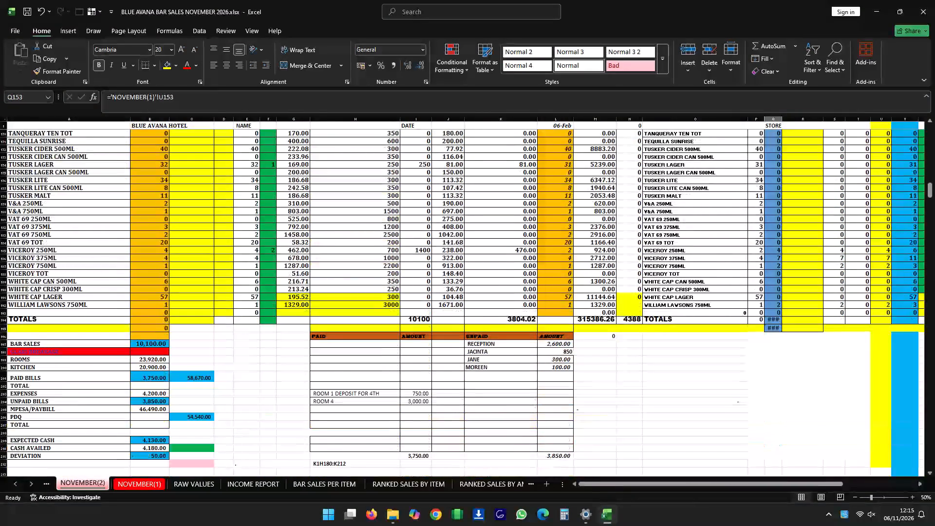
{"action": "scroll", "coordinate": [86, 377], "scroll_direction": "down", "scroll_amount": 6}
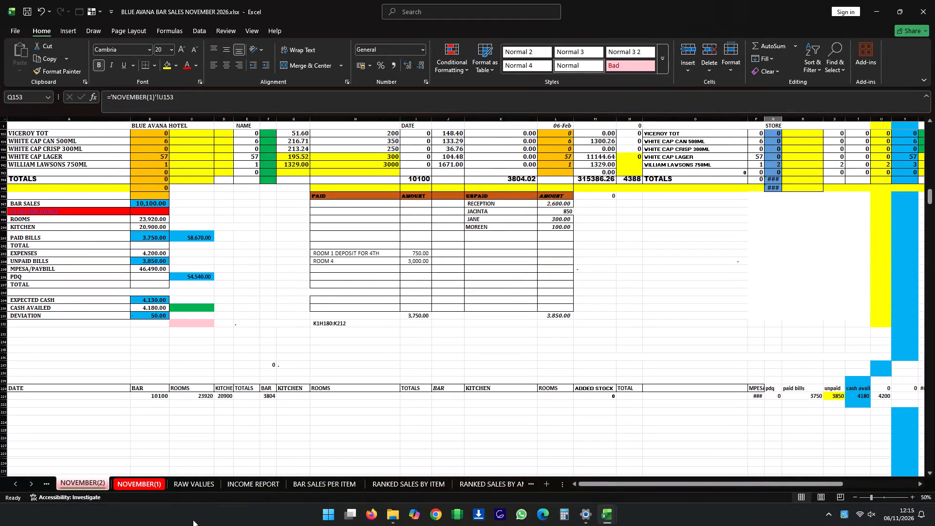
{"action": "left_click", "coordinate": [199, 484]}
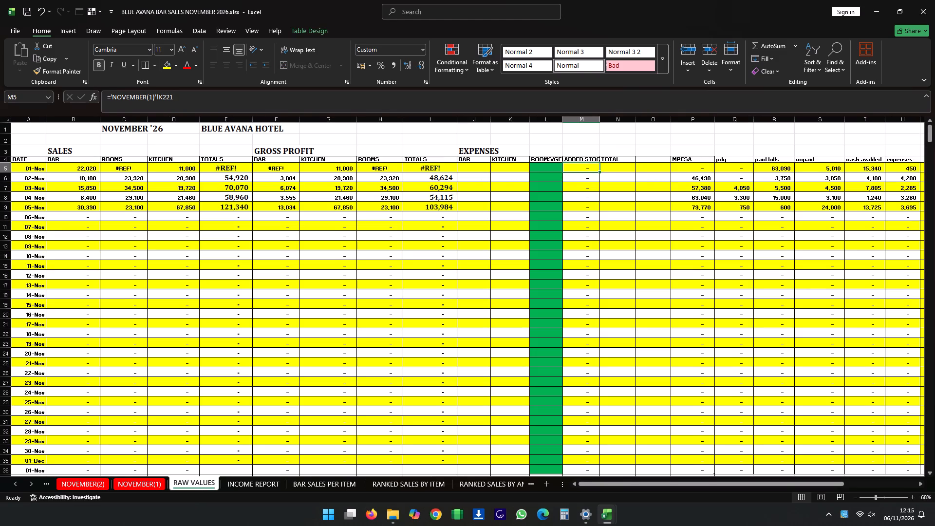
{"action": "left_click", "coordinate": [69, 169]}
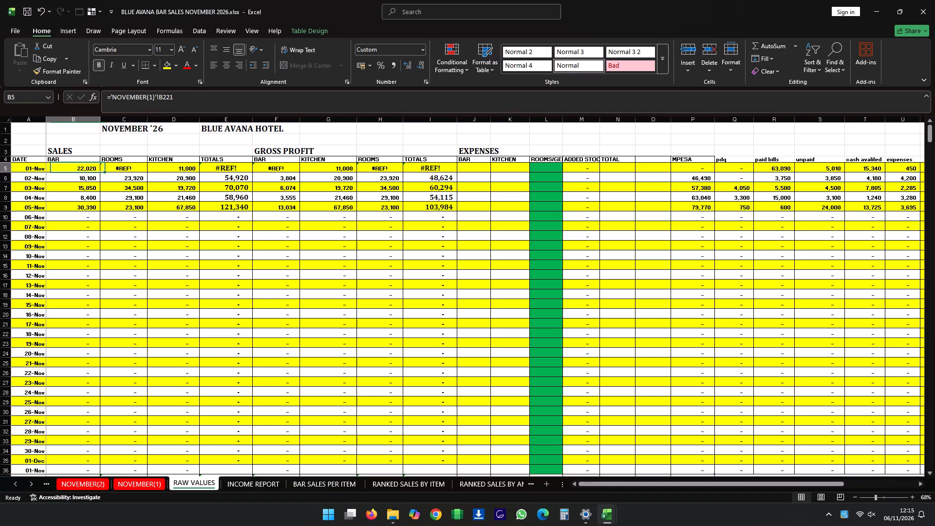
{"action": "left_click", "coordinate": [70, 166]}
{"action": "left_click_drag", "start_coordinate": [74, 168], "coordinate": [73, 243]}
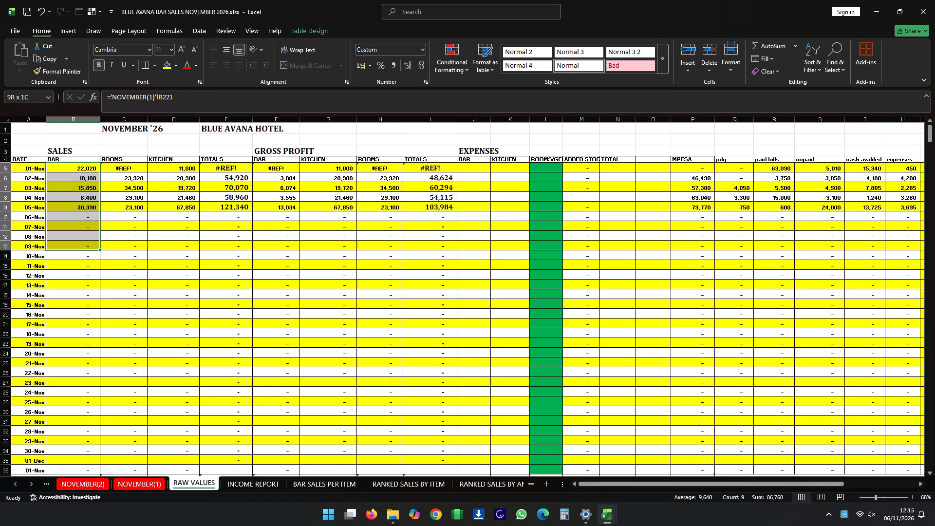
{"action": "left_click_drag", "start_coordinate": [73, 243], "coordinate": [73, 465]}
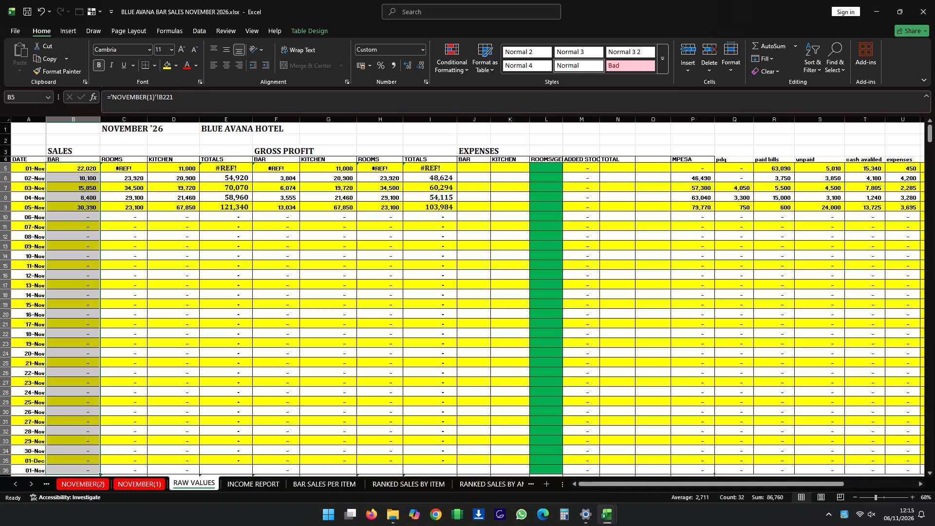
{"action": "right_click", "coordinate": [66, 380]}
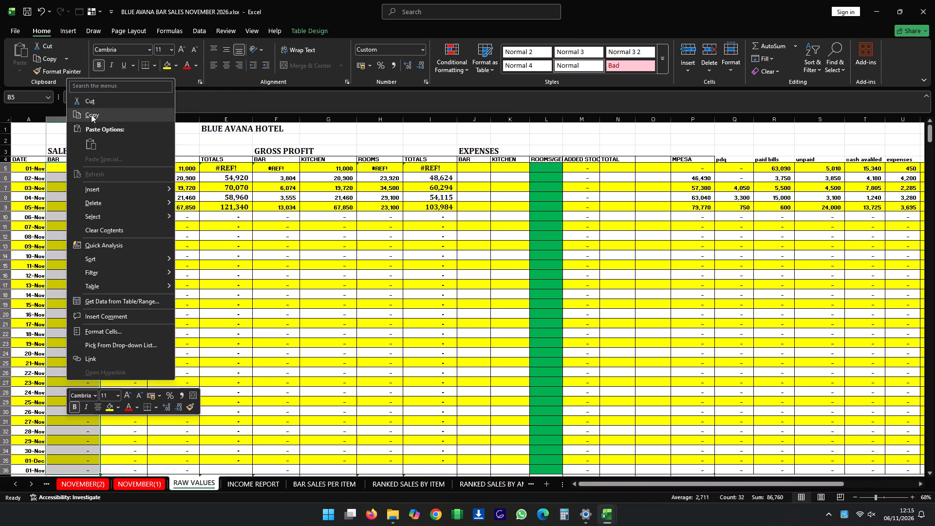
{"action": "left_click", "coordinate": [91, 114]}
{"action": "left_click", "coordinate": [120, 168]}
{"action": "right_click", "coordinate": [120, 168]}
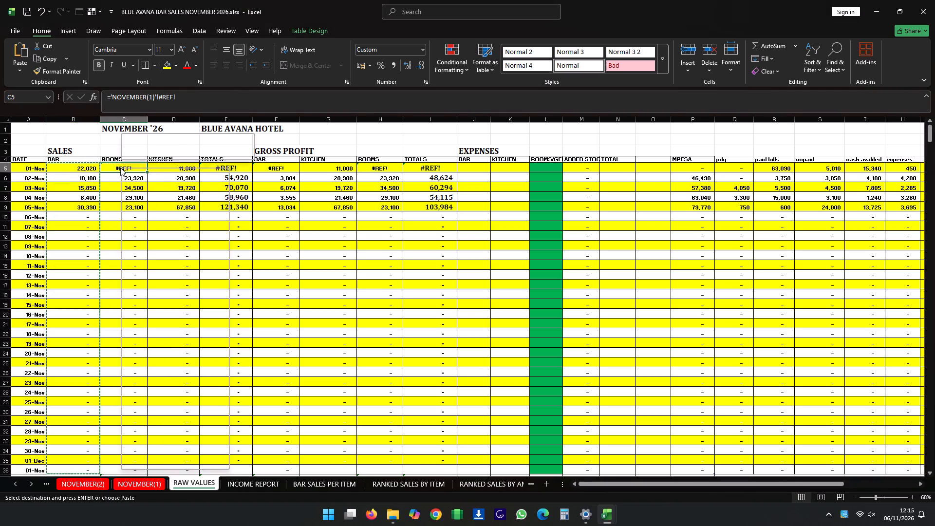
{"action": "left_click", "coordinate": [145, 233]}
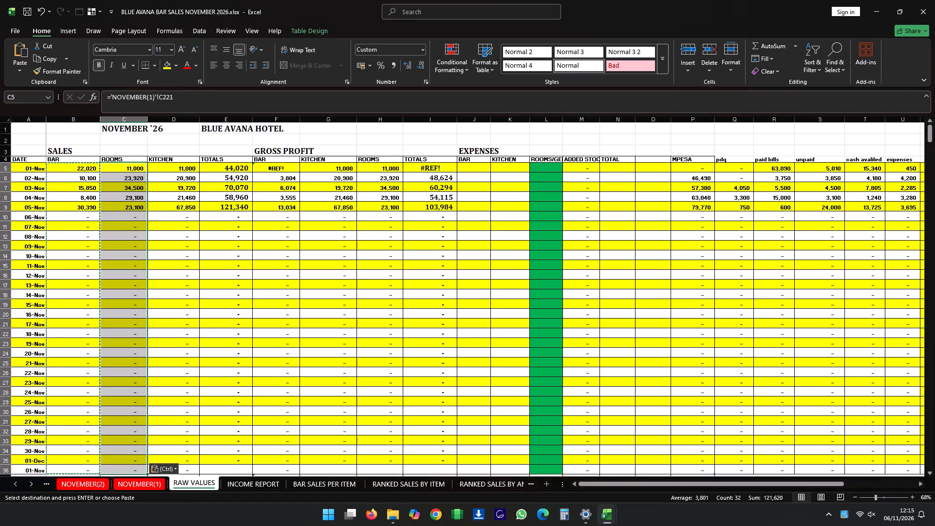
Paste the copied BAR links into the SALES KITCHEN column from D5 and the GROSS PROFIT BAR column from F5.
{"action": "left_click", "coordinate": [175, 168]}
{"action": "right_click", "coordinate": [175, 168]}
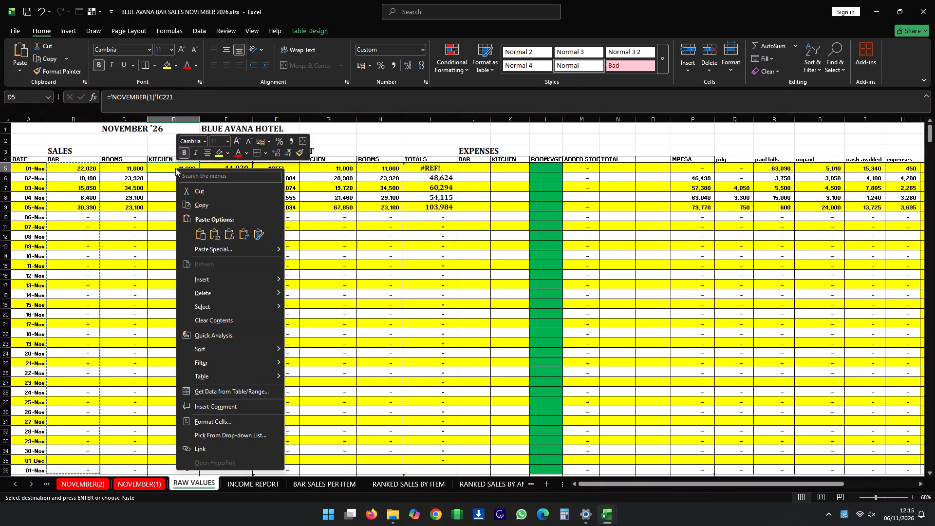
{"action": "left_click", "coordinate": [197, 231]}
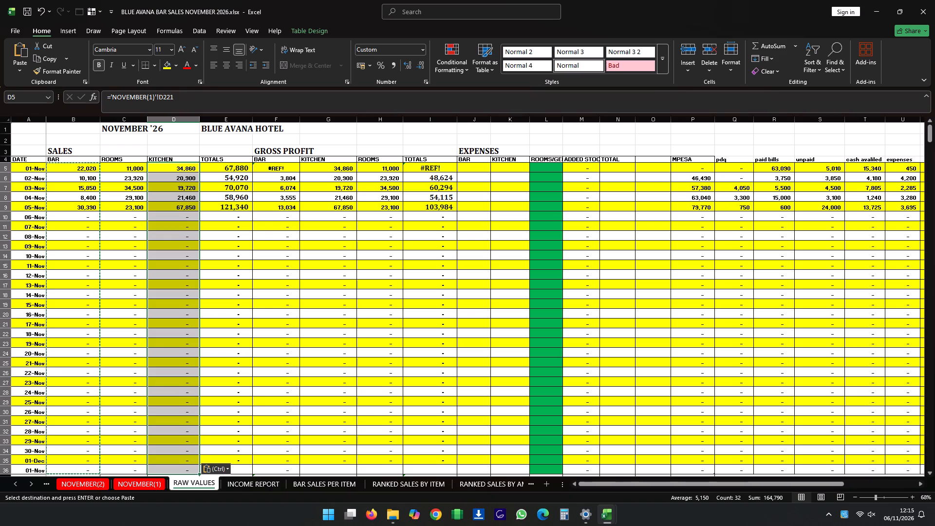
{"action": "left_click", "coordinate": [268, 167]}
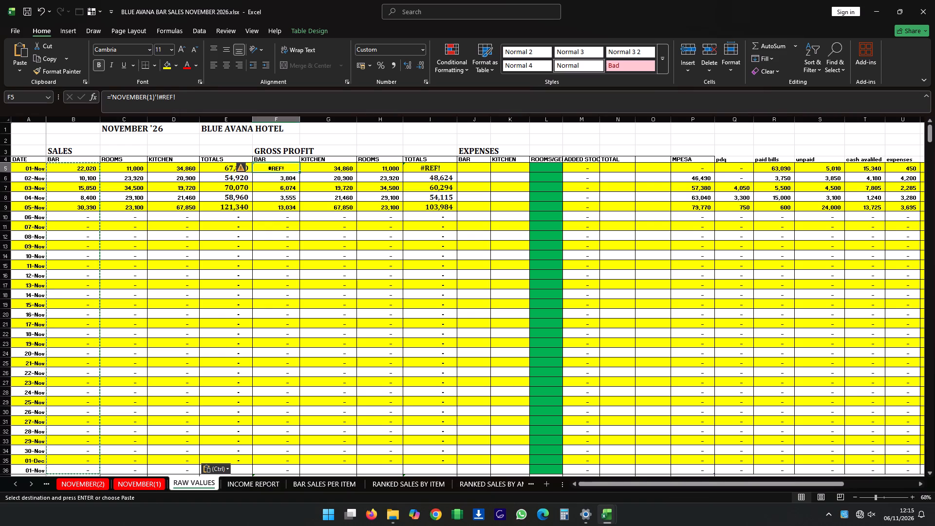
{"action": "right_click", "coordinate": [268, 167]}
{"action": "left_click", "coordinate": [294, 232]}
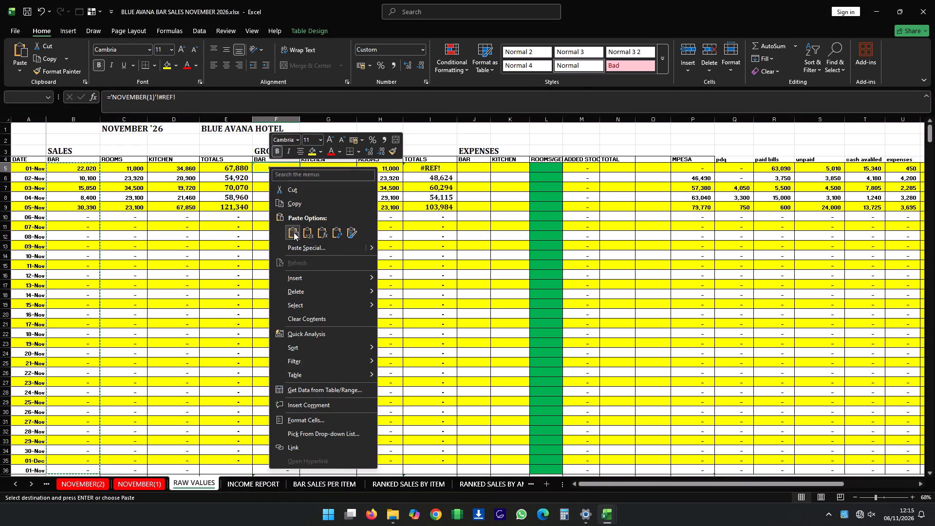
{"action": "left_click", "coordinate": [291, 229]}
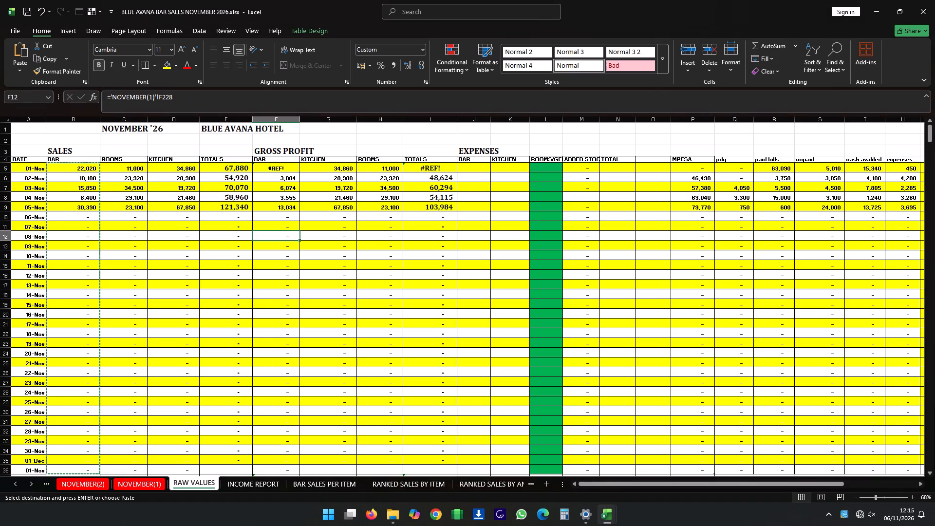
{"action": "left_click", "coordinate": [288, 167]}
{"action": "right_click", "coordinate": [288, 167]}
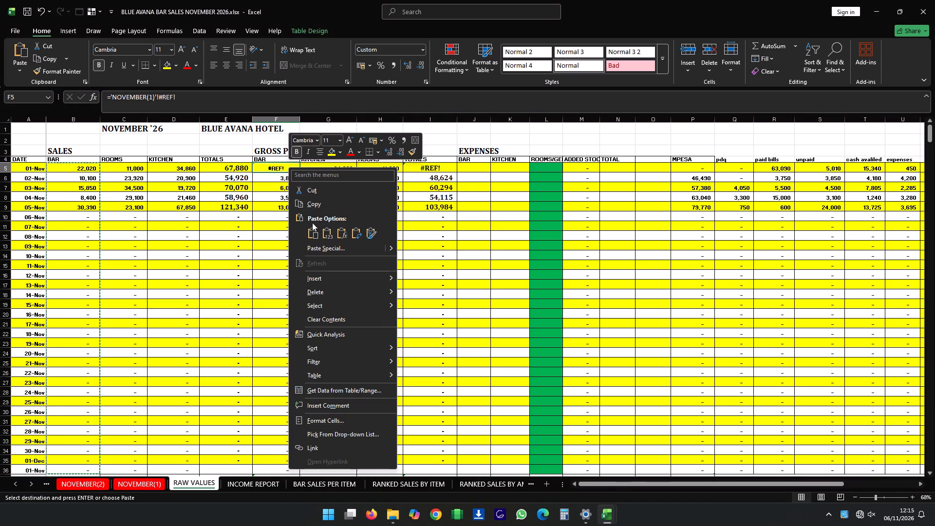
{"action": "left_click", "coordinate": [312, 229]}
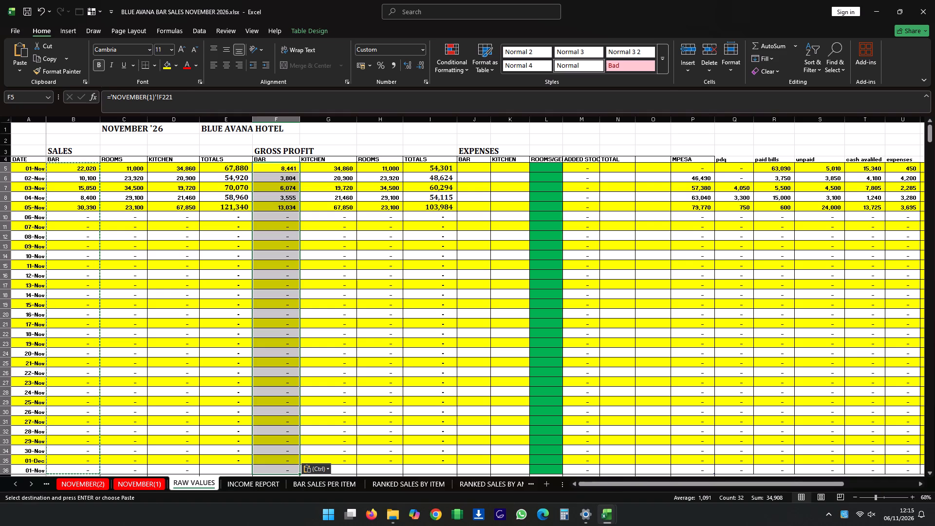
Paste the copied BAR links into the ADDED STOCK column starting at M5.
{"action": "left_click", "coordinate": [592, 166]}
{"action": "right_click", "coordinate": [592, 165]}
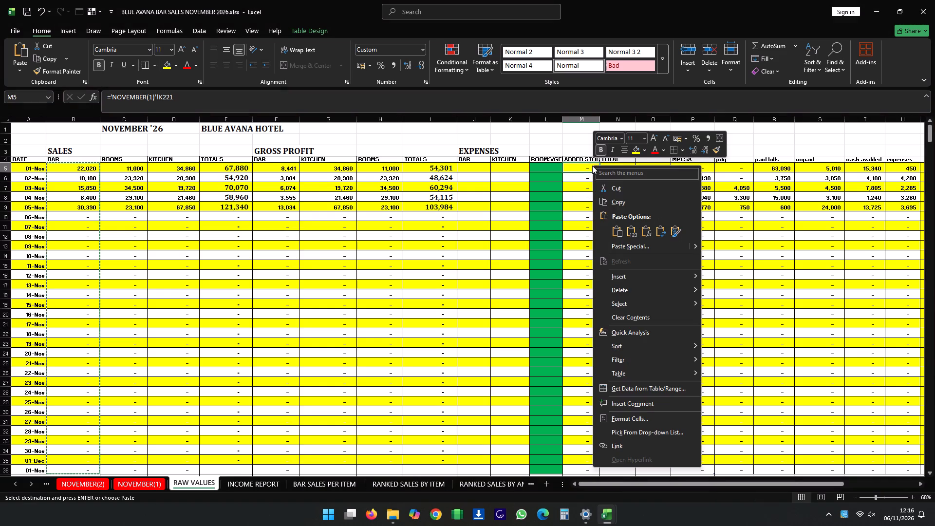
{"action": "left_click", "coordinate": [614, 229]}
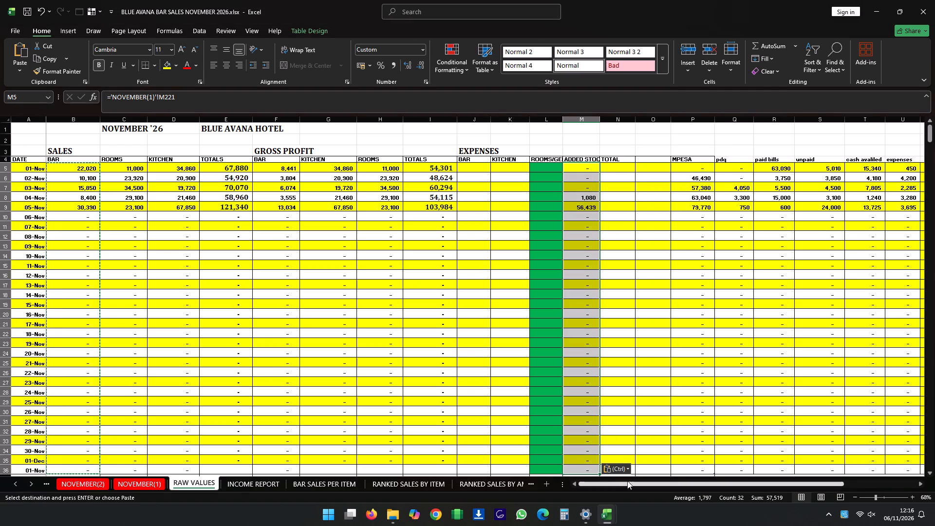
Paste the copied BAR links into the MPESA, pdq and paid bills columns, starting at P5, Q5 and R5.
{"action": "left_click_drag", "start_coordinate": [627, 481], "coordinate": [696, 476]}
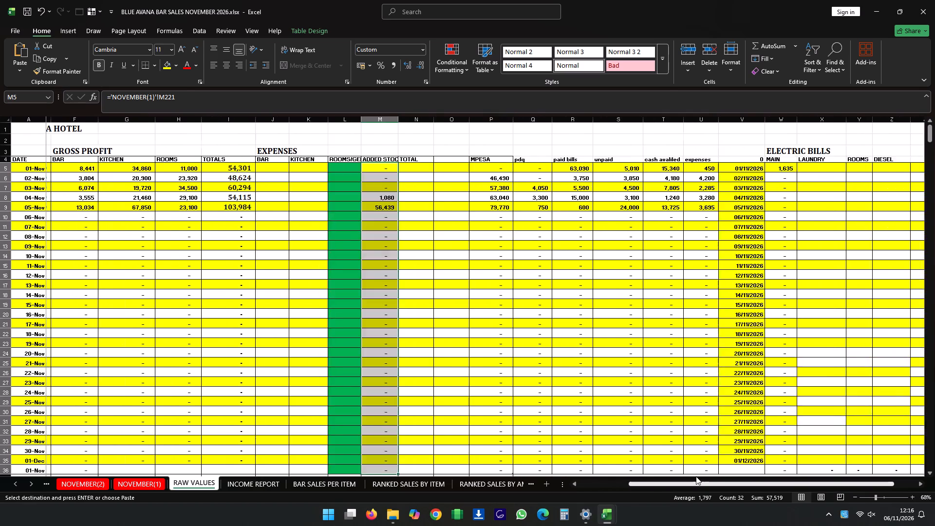
{"action": "left_click_drag", "start_coordinate": [696, 476], "coordinate": [733, 470]}
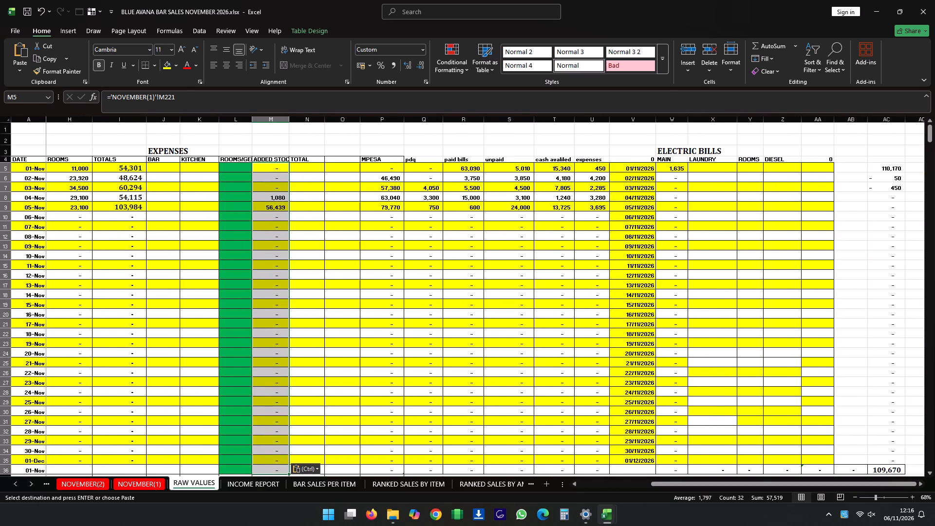
{"action": "left_click", "coordinate": [384, 165]}
{"action": "right_click", "coordinate": [384, 165]}
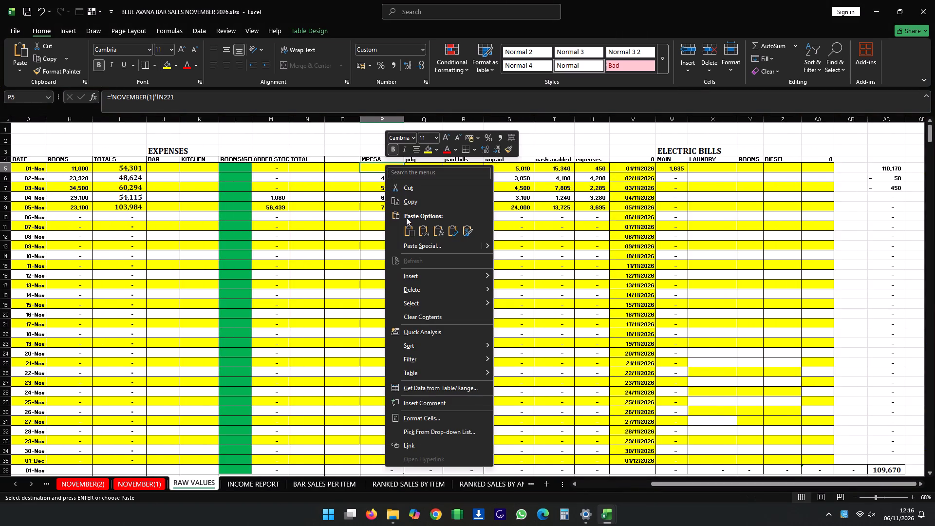
{"action": "left_click", "coordinate": [410, 231]}
{"action": "left_click", "coordinate": [426, 169]}
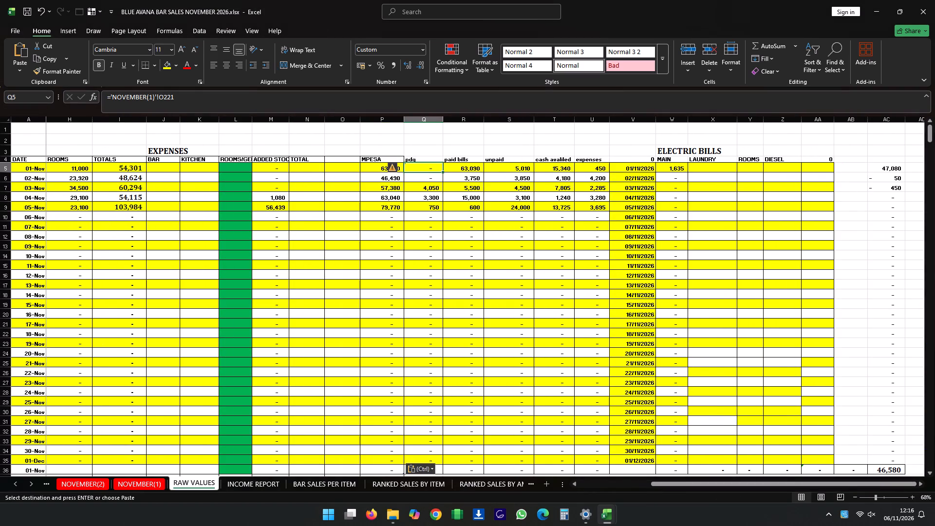
{"action": "right_click", "coordinate": [426, 169]}
{"action": "left_click", "coordinate": [451, 232]}
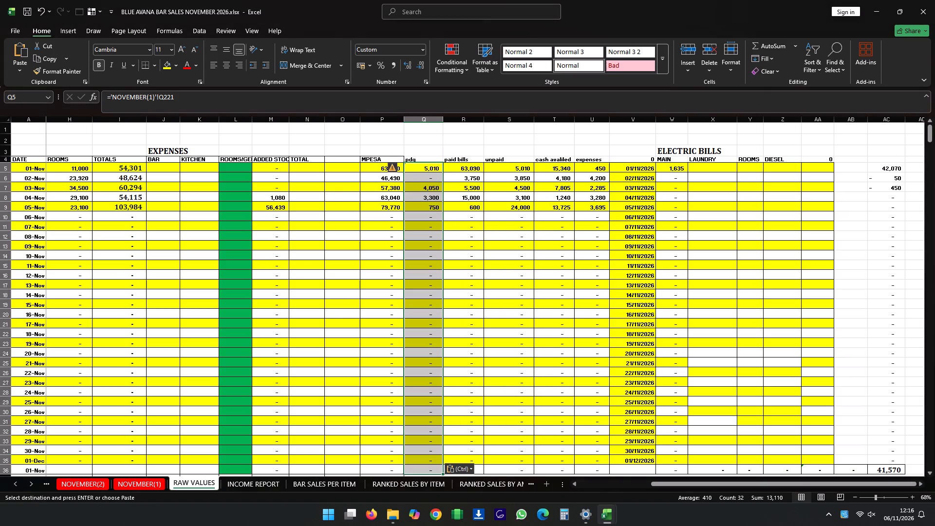
{"action": "left_click", "coordinate": [475, 169]}
{"action": "right_click", "coordinate": [475, 169]}
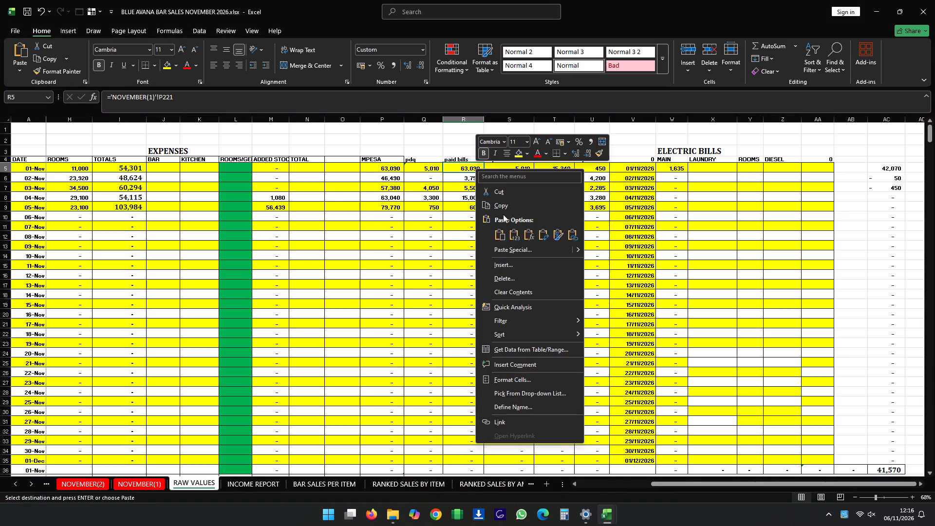
{"action": "left_click", "coordinate": [498, 234]}
Paste the copied BAR links into the unpaid, cash availed and expenses columns, starting at S5, T5 and U5.
{"action": "left_click", "coordinate": [513, 166]}
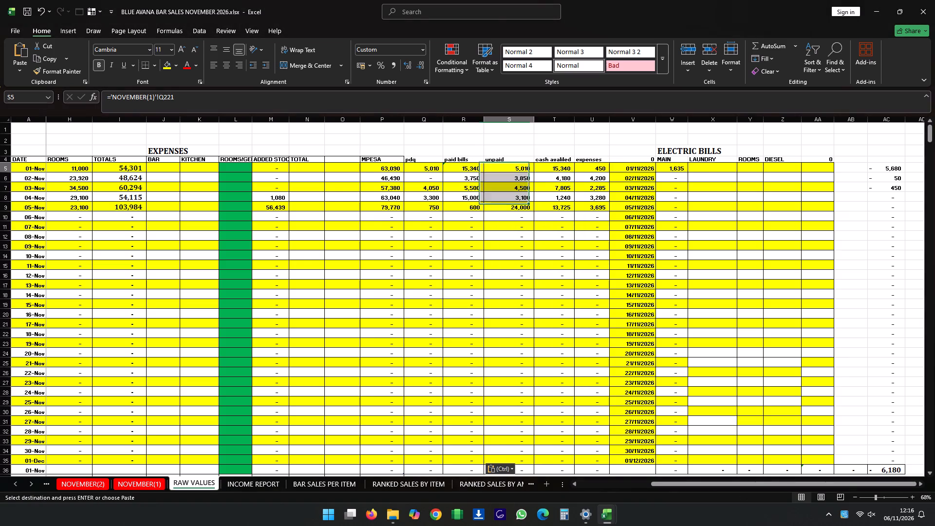
{"action": "right_click", "coordinate": [513, 166]}
{"action": "left_click", "coordinate": [532, 227]}
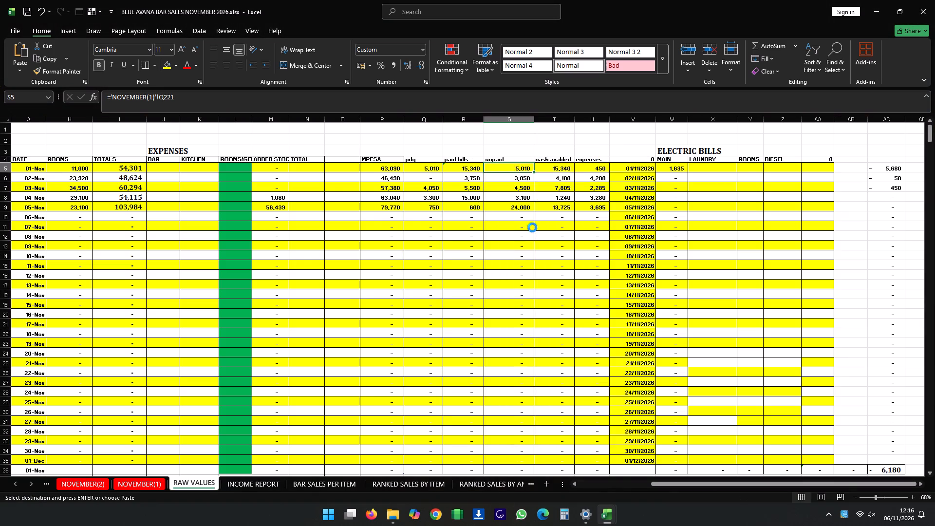
{"action": "left_click", "coordinate": [559, 166]}
{"action": "right_click", "coordinate": [559, 166]}
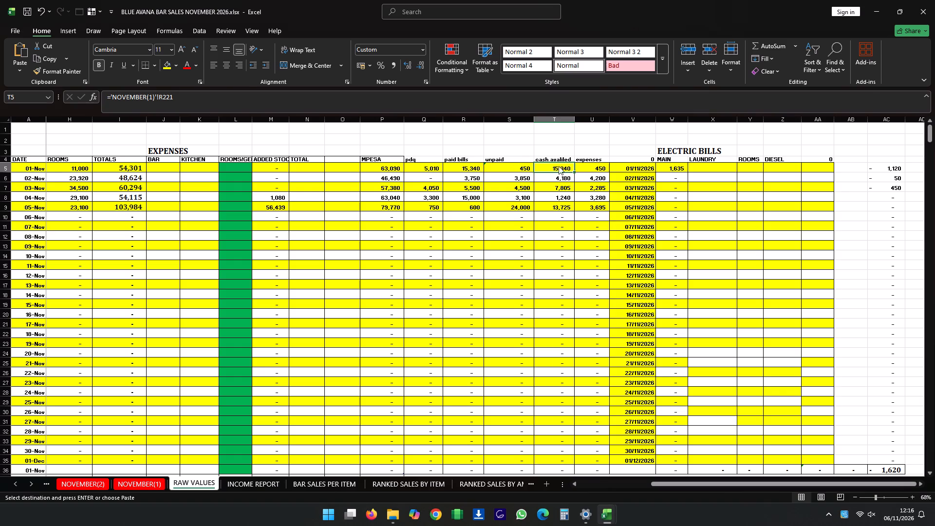
{"action": "left_click", "coordinate": [576, 229]}
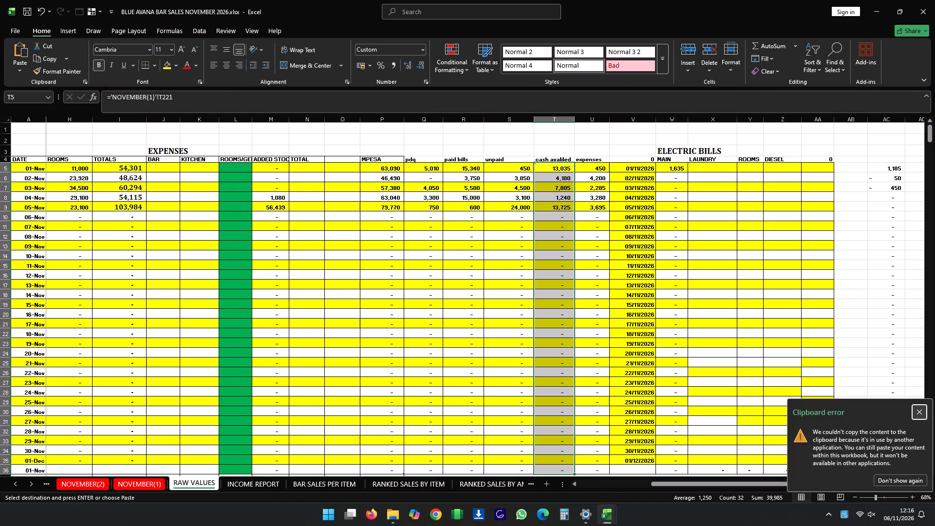
{"action": "left_click", "coordinate": [587, 167]}
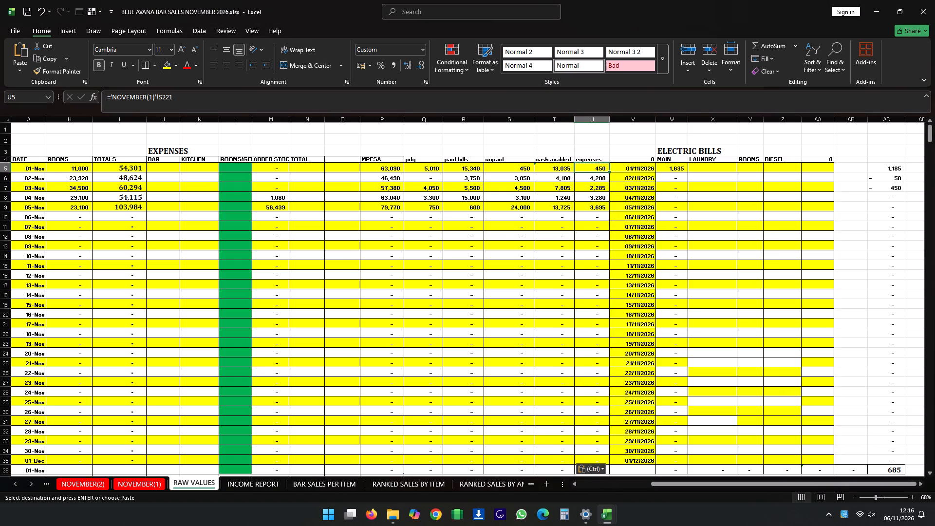
{"action": "right_click", "coordinate": [587, 167]}
{"action": "left_click", "coordinate": [608, 231]}
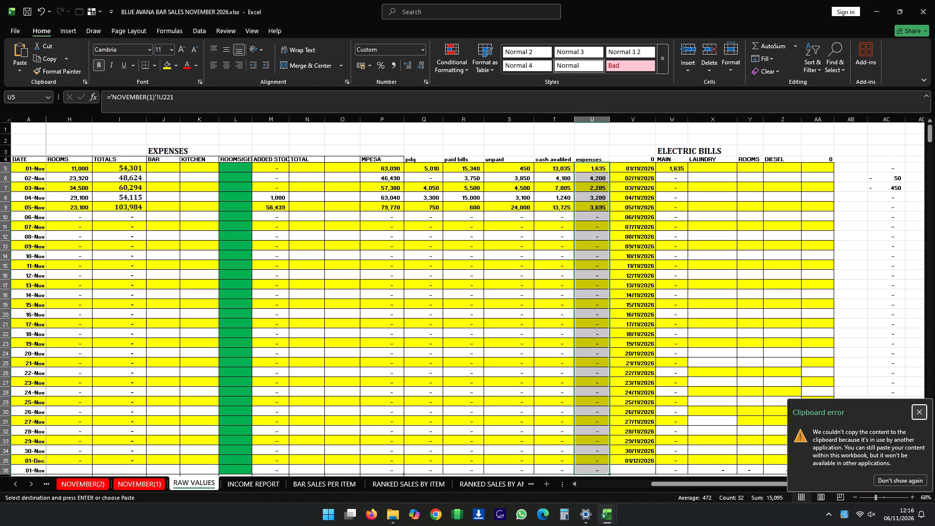
{"action": "left_click", "coordinate": [495, 338]}
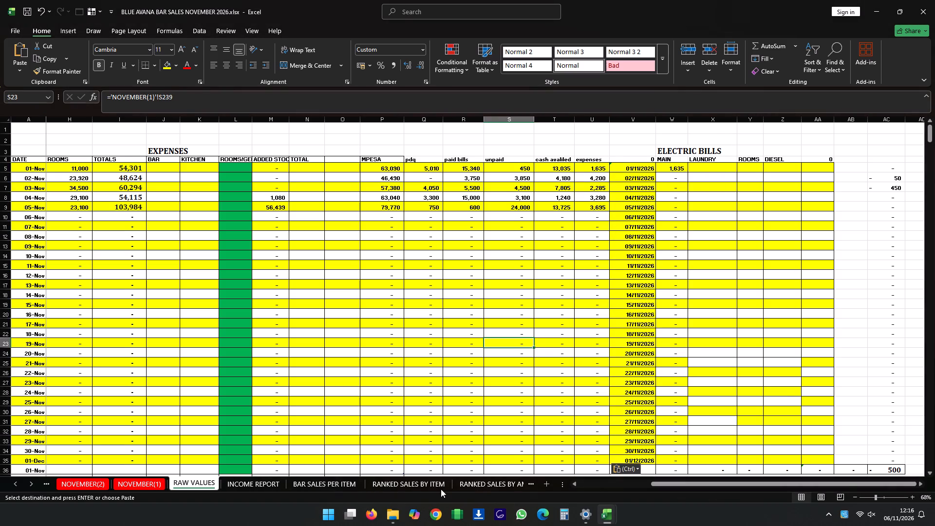
Look through the other summary sheets and examine the H1 and V1 header formulas on RECEIVED IN STORE PER ITEM.
{"action": "left_click", "coordinate": [532, 486]}
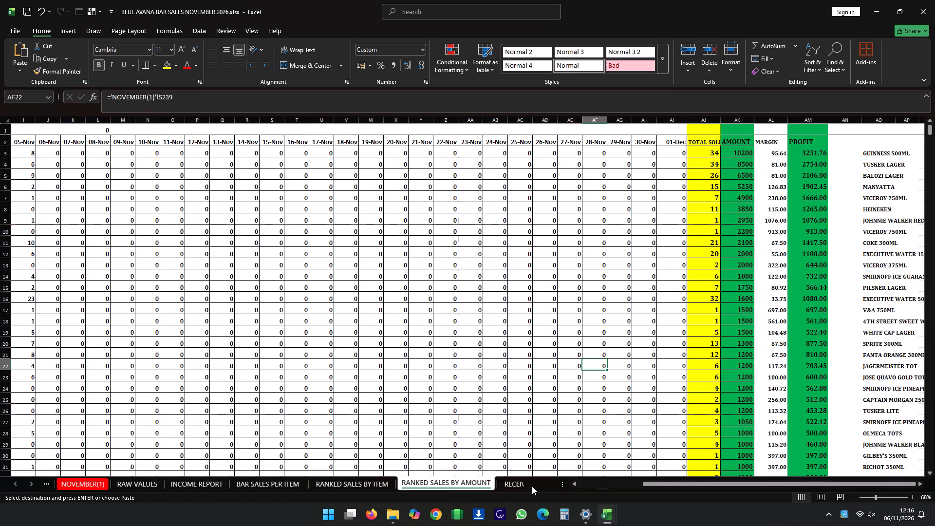
{"action": "left_click", "coordinate": [128, 483]}
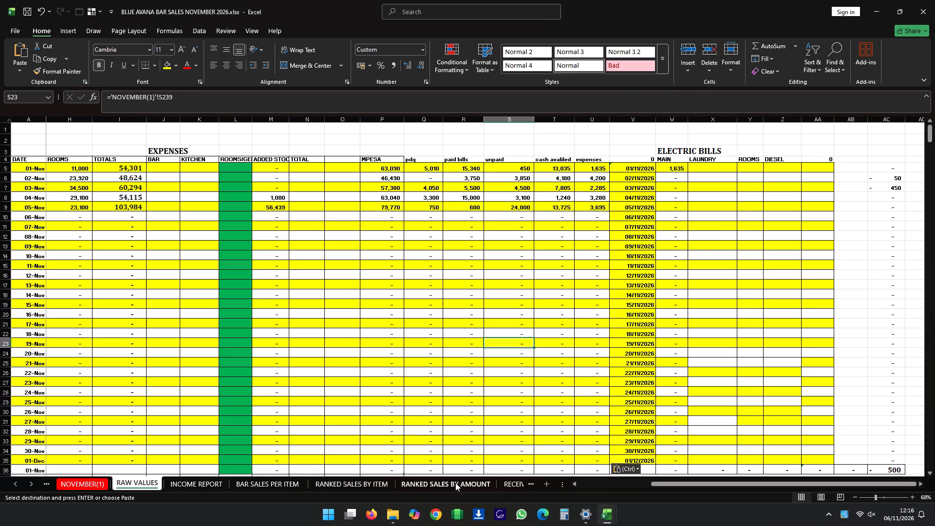
{"action": "left_click", "coordinate": [502, 479]}
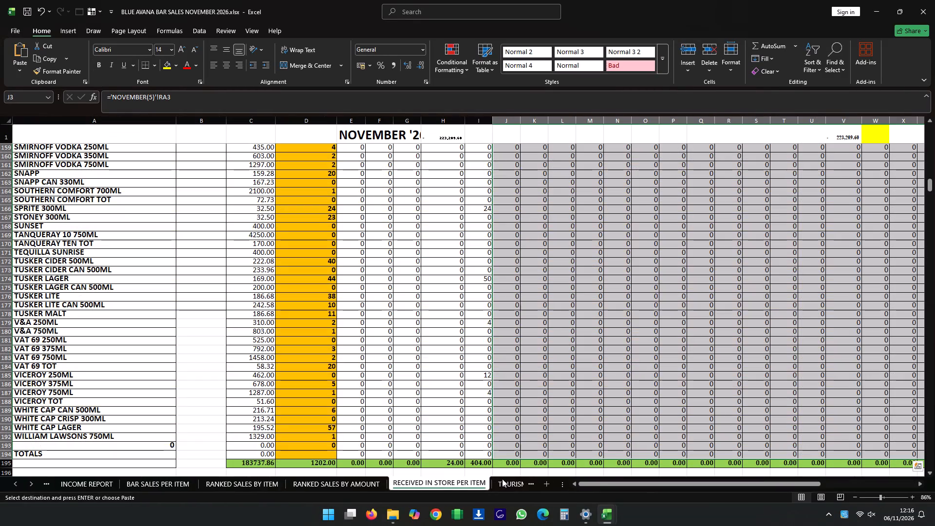
{"action": "left_click", "coordinate": [502, 479]}
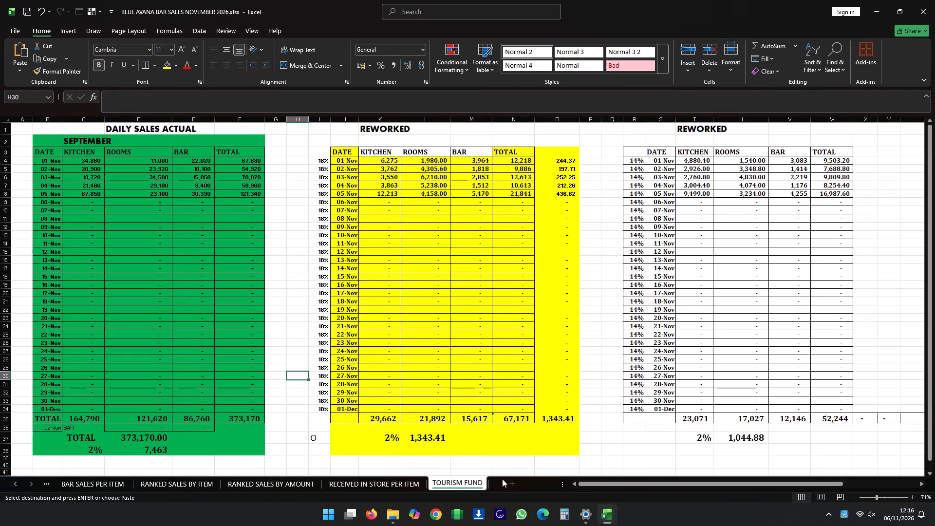
{"action": "left_click", "coordinate": [375, 487]}
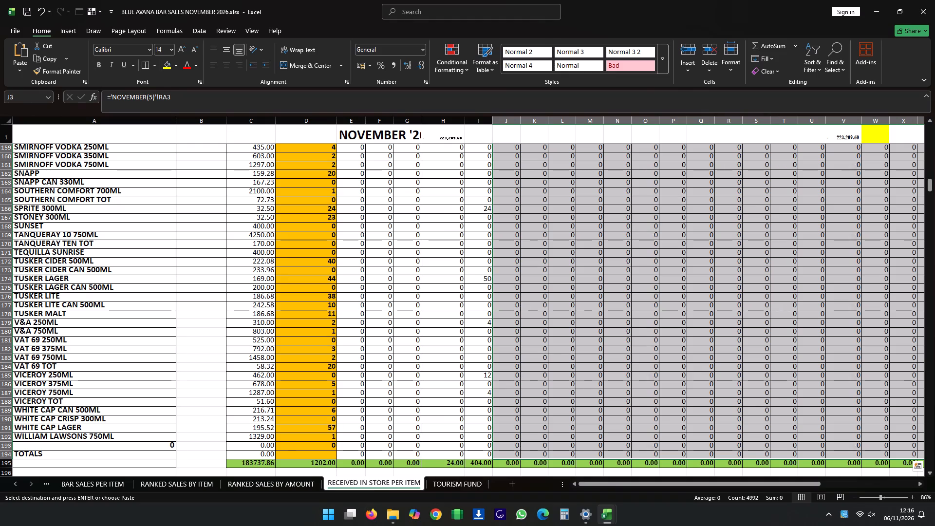
{"action": "left_click", "coordinate": [446, 141]}
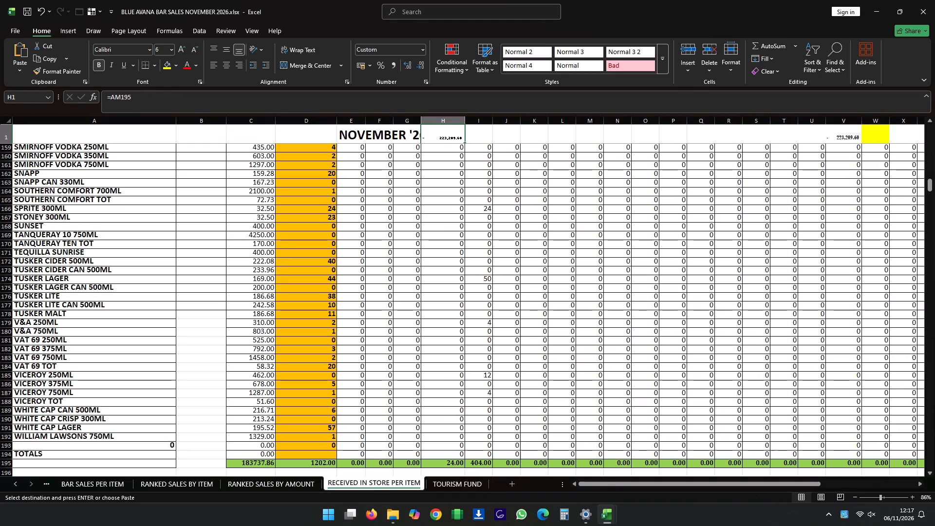
{"action": "left_click", "coordinate": [843, 136]}
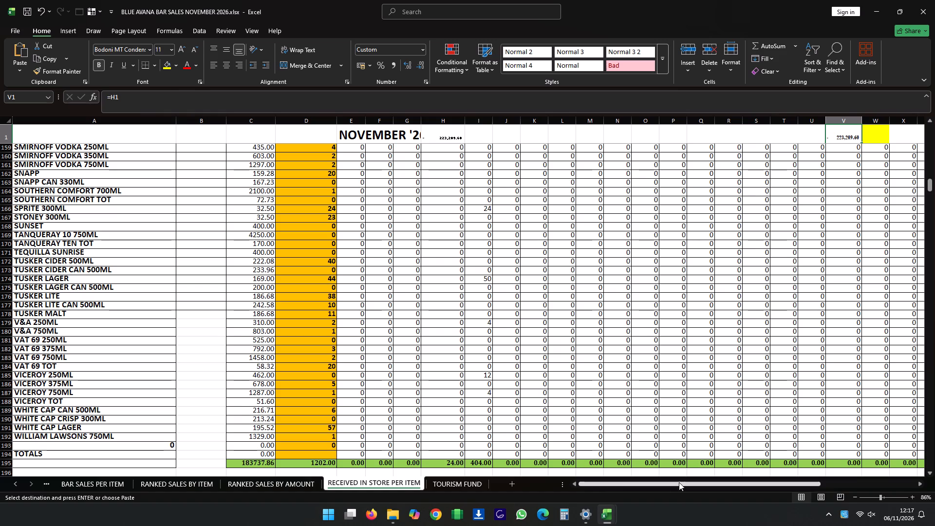
{"action": "left_click_drag", "start_coordinate": [679, 482], "coordinate": [724, 467]}
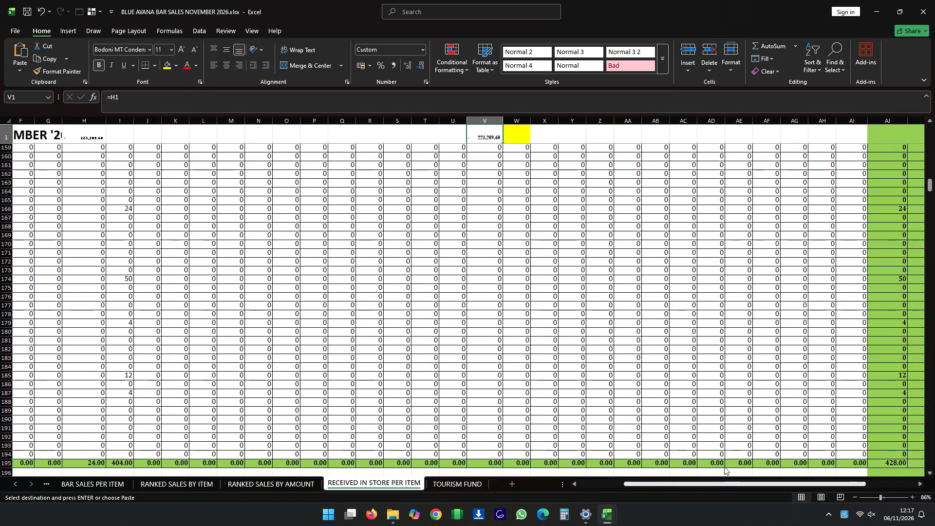
{"action": "left_click_drag", "start_coordinate": [724, 467], "coordinate": [704, 466]}
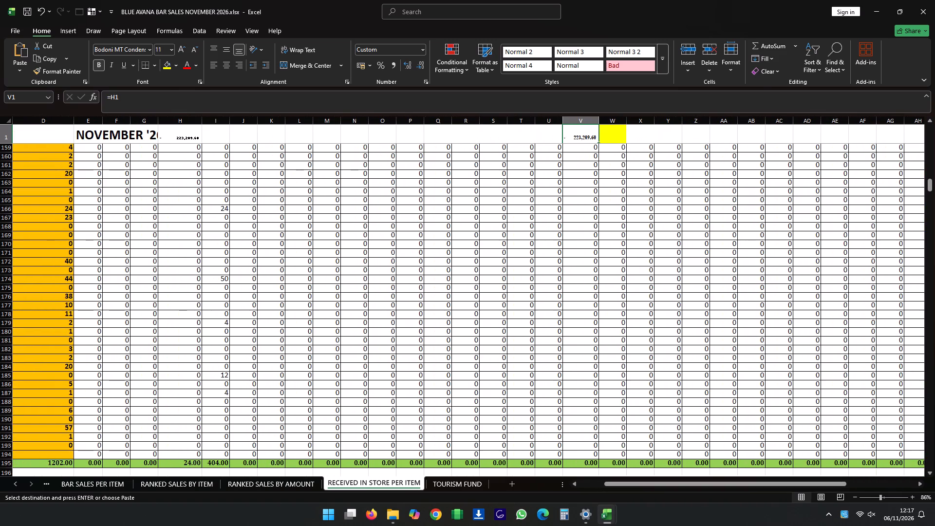
Set H1 on RECEIVED IN STORE PER ITEM to the formula =AK195-AM195.
{"action": "left_click", "coordinate": [194, 139]}
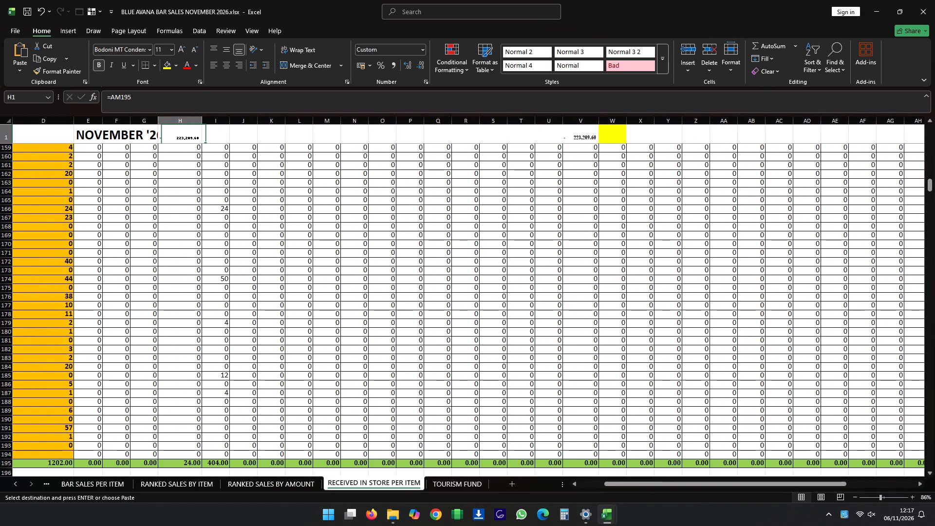
{"action": "key", "text": "equal"}
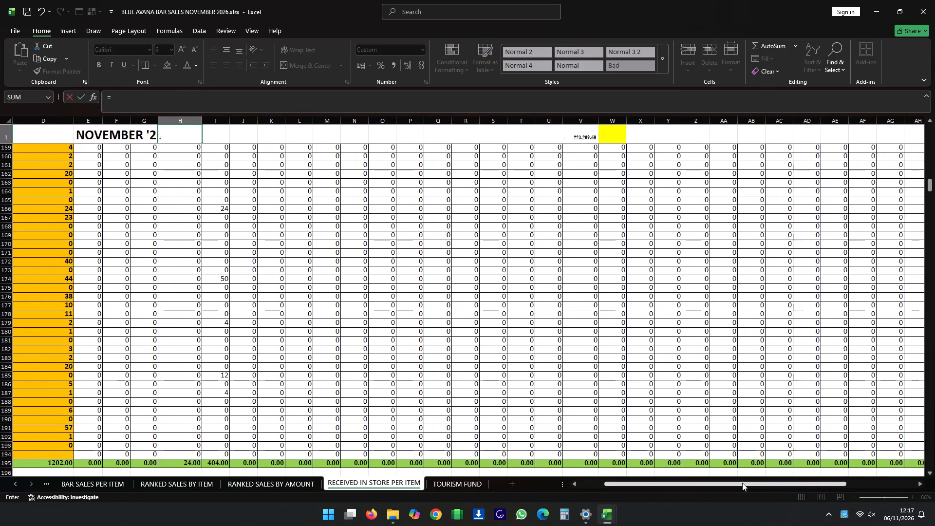
{"action": "left_click_drag", "start_coordinate": [742, 483], "coordinate": [833, 477]}
{"action": "scroll", "coordinate": [819, 417], "scroll_direction": "down", "scroll_amount": 4}
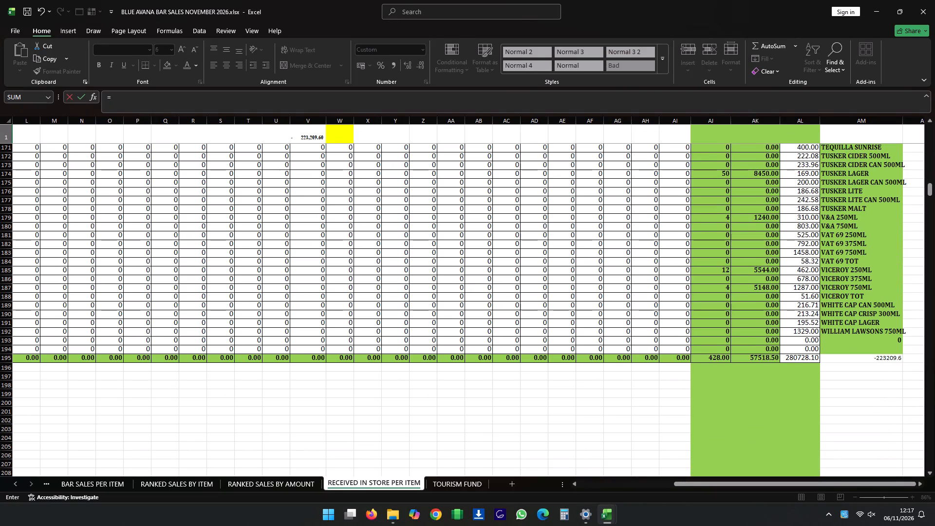
{"action": "left_click", "coordinate": [764, 359]}
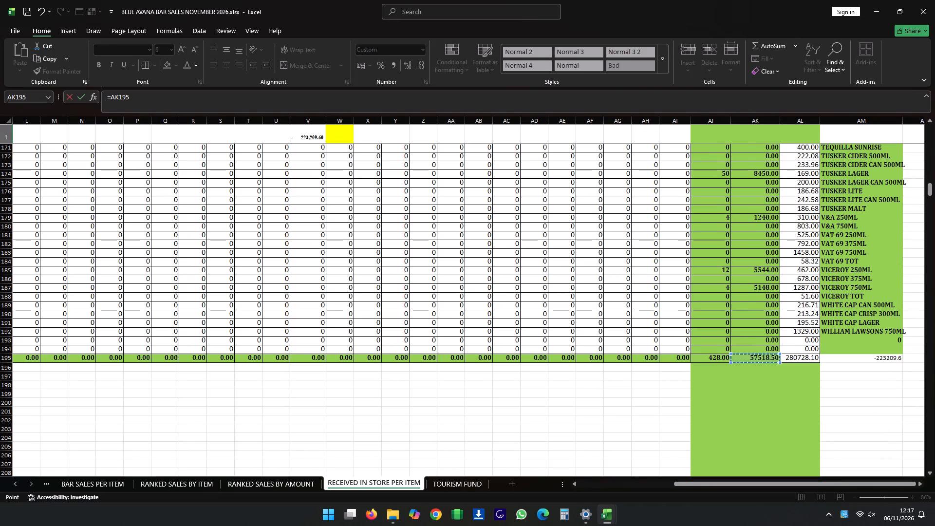
{"action": "key", "text": "minus"}
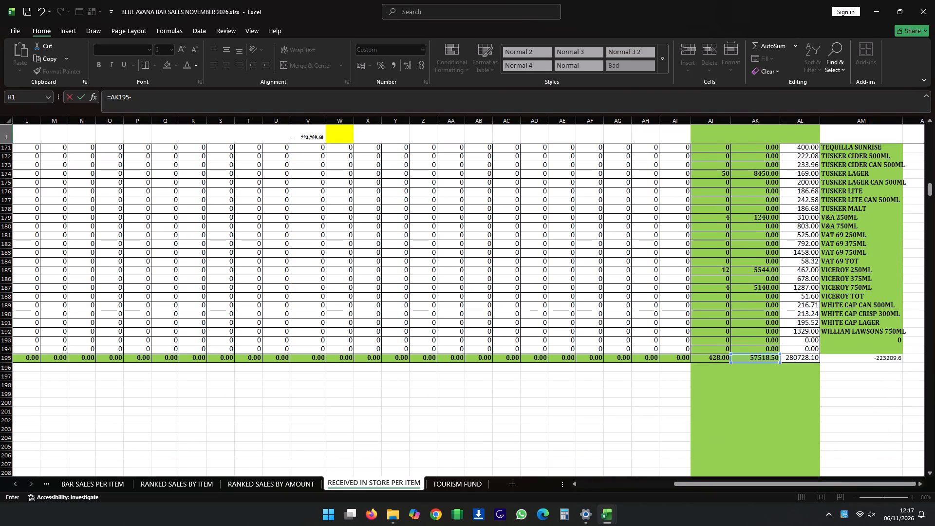
{"action": "left_click", "coordinate": [880, 357]}
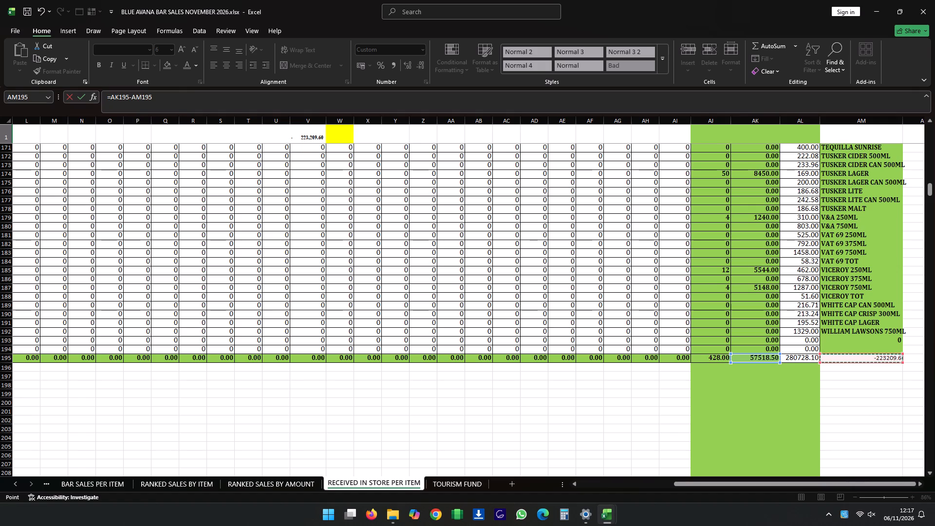
{"action": "key", "text": "plus"}
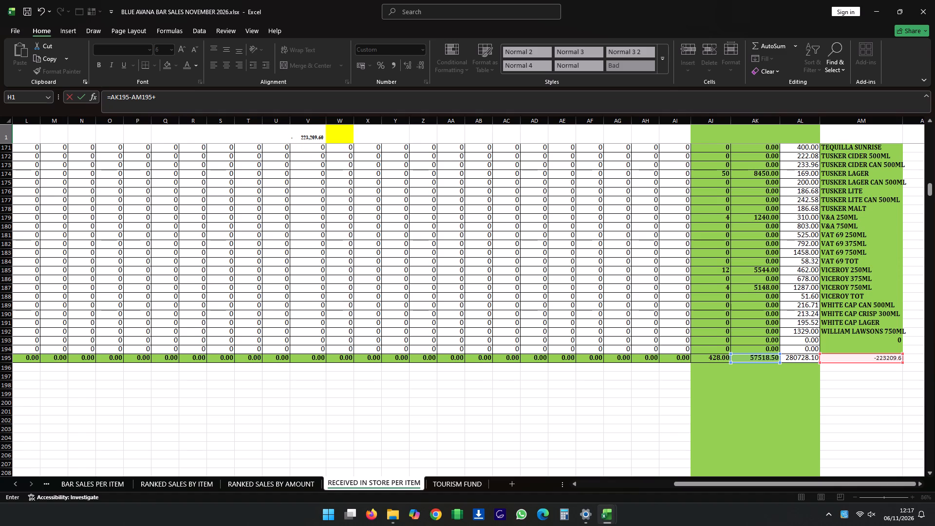
{"action": "key", "text": "BackSpace"}
{"action": "key", "text": "Return"}
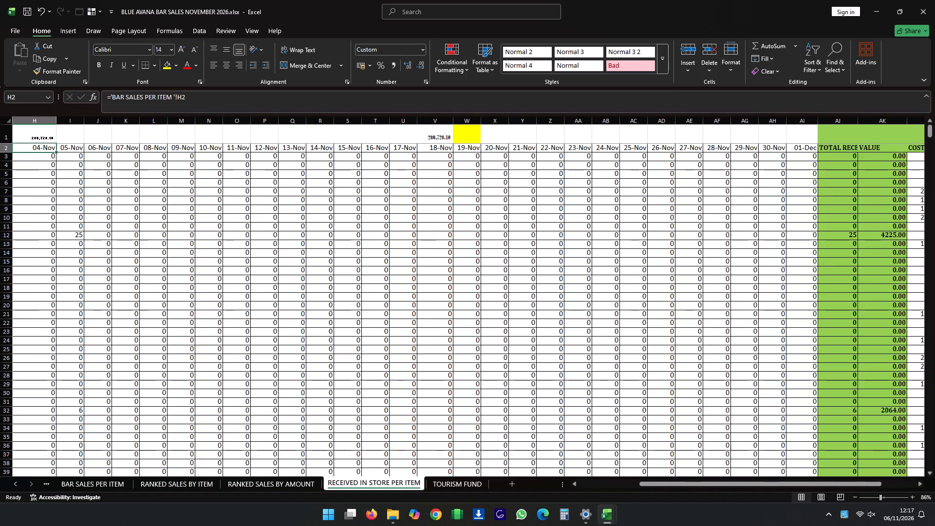
Set AM195 on RECEIVED IN STORE PER ITEM to link to the ADDED STOCK total, ='RAW VALUES'!M37.
{"action": "left_click_drag", "start_coordinate": [816, 485], "coordinate": [934, 471]}
{"action": "scroll", "coordinate": [901, 417], "scroll_direction": "down", "scroll_amount": 20}
{"action": "scroll", "coordinate": [901, 417], "scroll_direction": "down", "scroll_amount": 9}
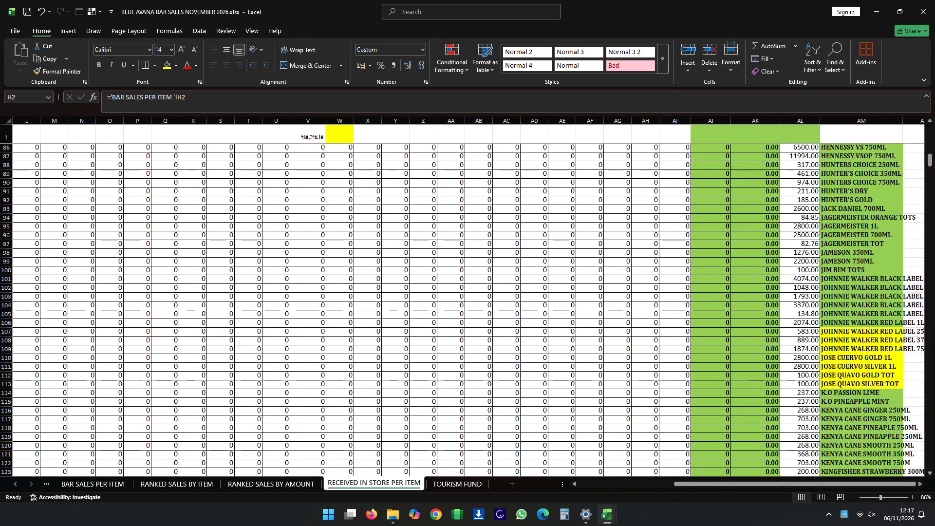
{"action": "scroll", "coordinate": [900, 414], "scroll_direction": "down", "scroll_amount": 20}
{"action": "scroll", "coordinate": [900, 414], "scroll_direction": "down", "scroll_amount": 10}
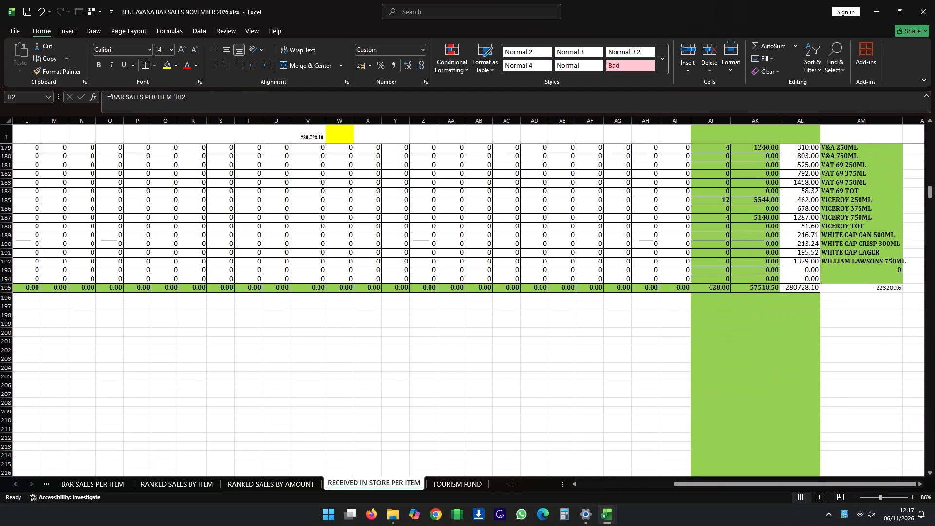
{"action": "left_click", "coordinate": [859, 289]}
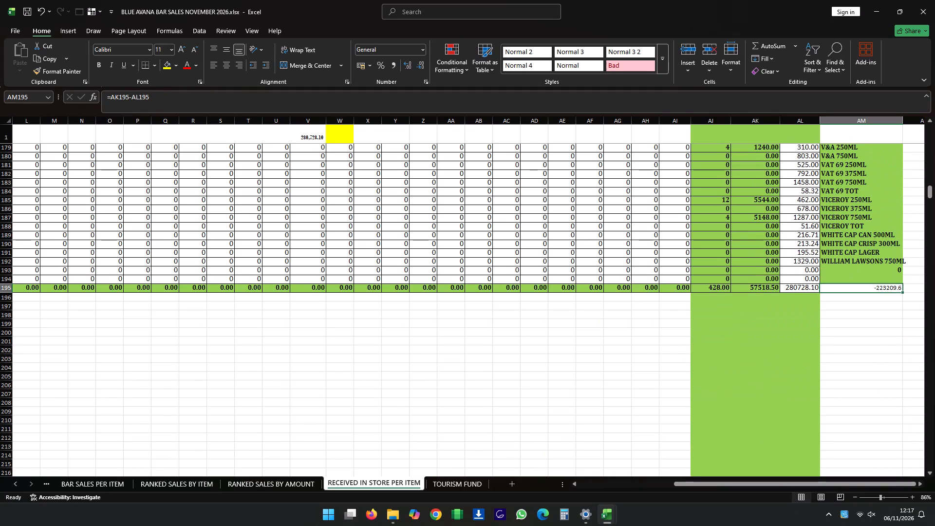
{"action": "key", "text": "equal"}
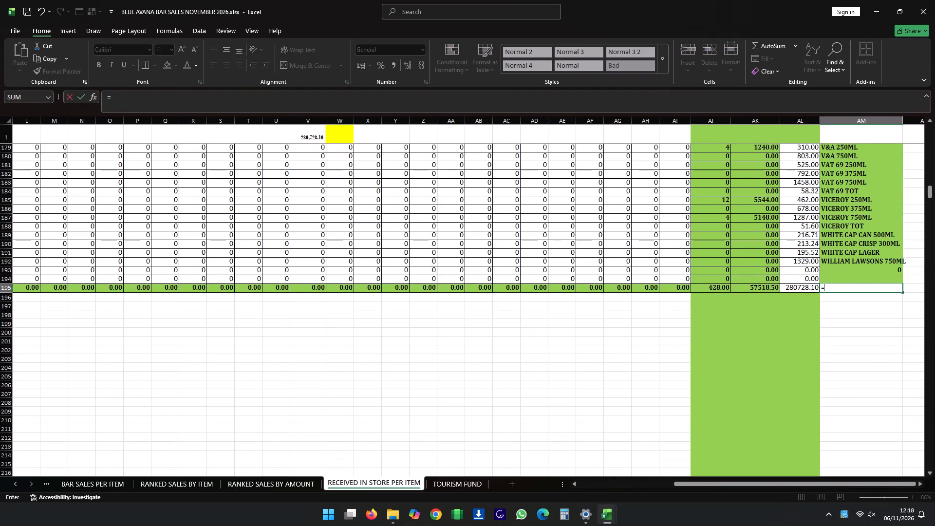
{"action": "left_click", "coordinate": [10, 486]}
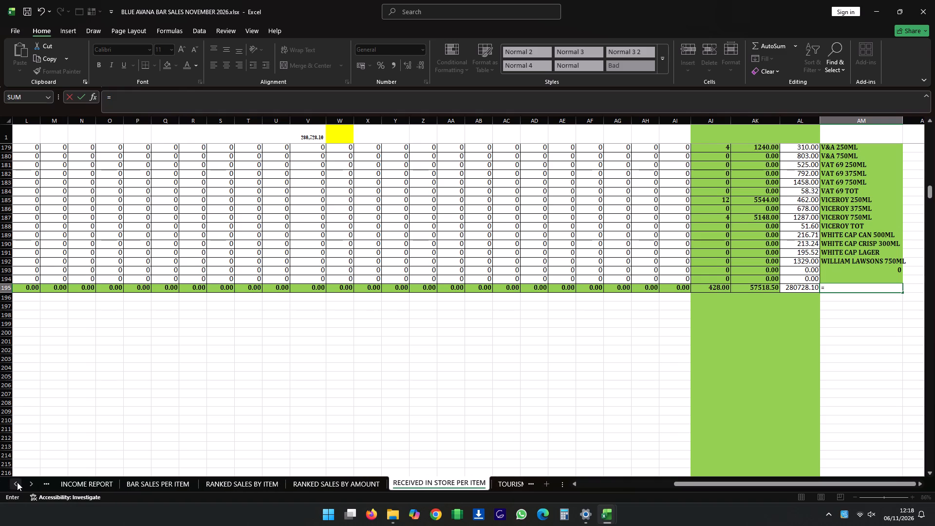
{"action": "left_click", "coordinate": [17, 482]}
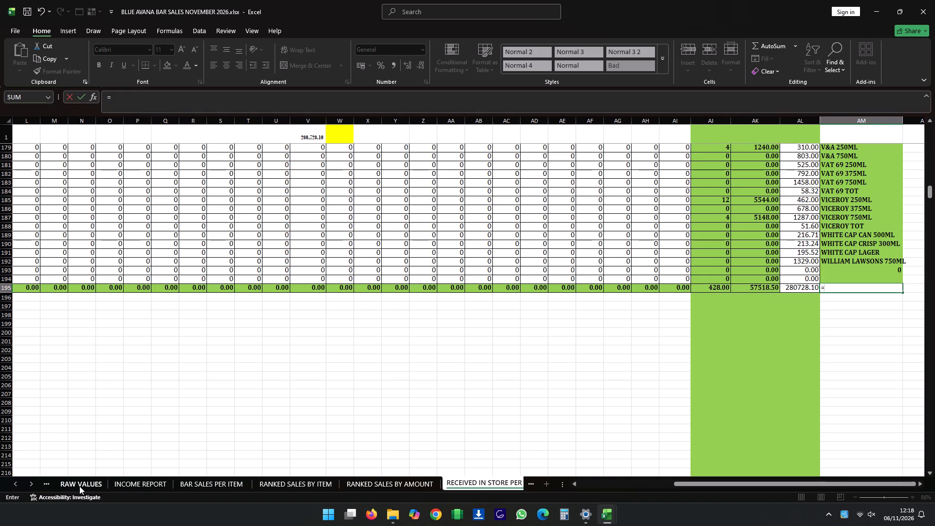
{"action": "left_click", "coordinate": [79, 486]}
{"action": "scroll", "coordinate": [820, 363], "scroll_direction": "down", "scroll_amount": 2}
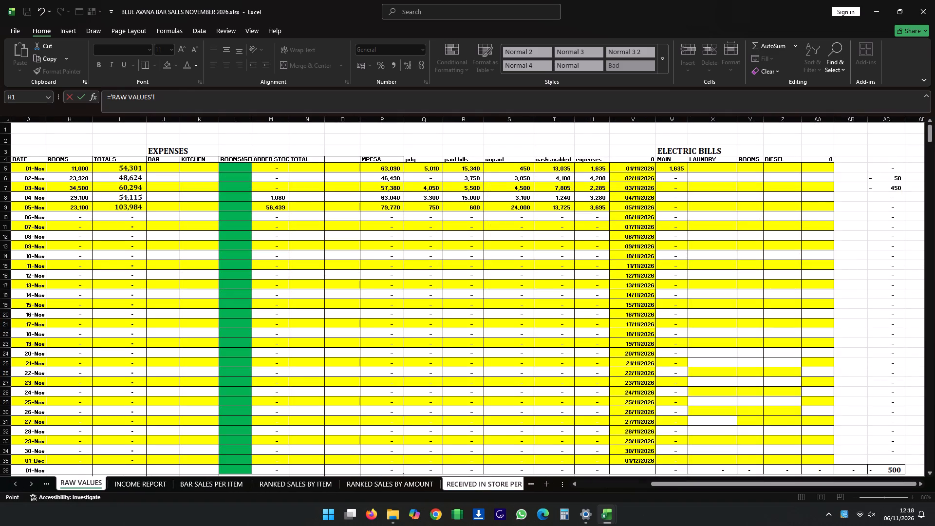
{"action": "scroll", "coordinate": [820, 363], "scroll_direction": "down", "scroll_amount": 6}
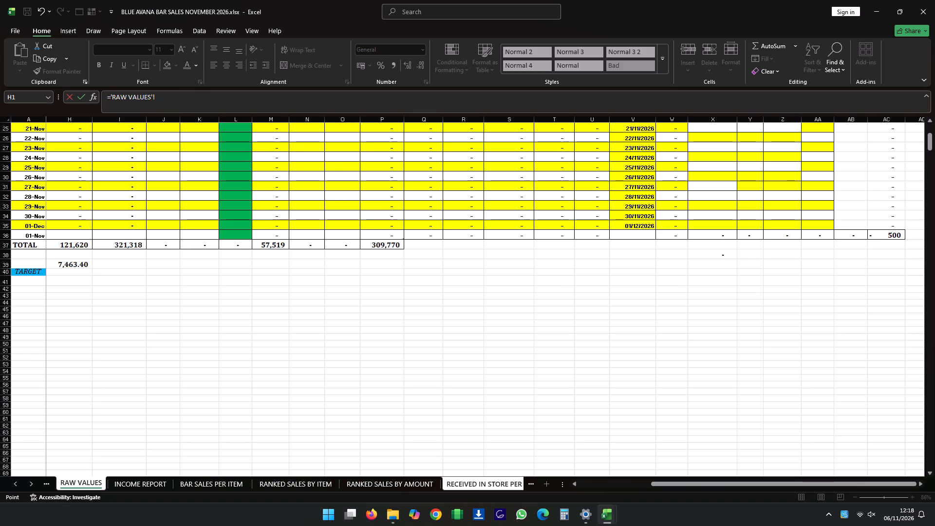
{"action": "left_click", "coordinate": [276, 245]}
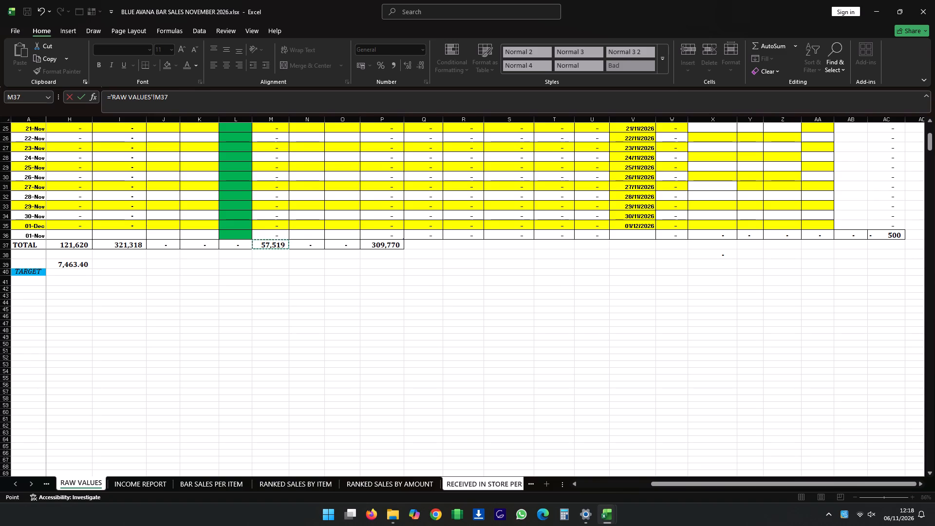
{"action": "key", "text": "Return"}
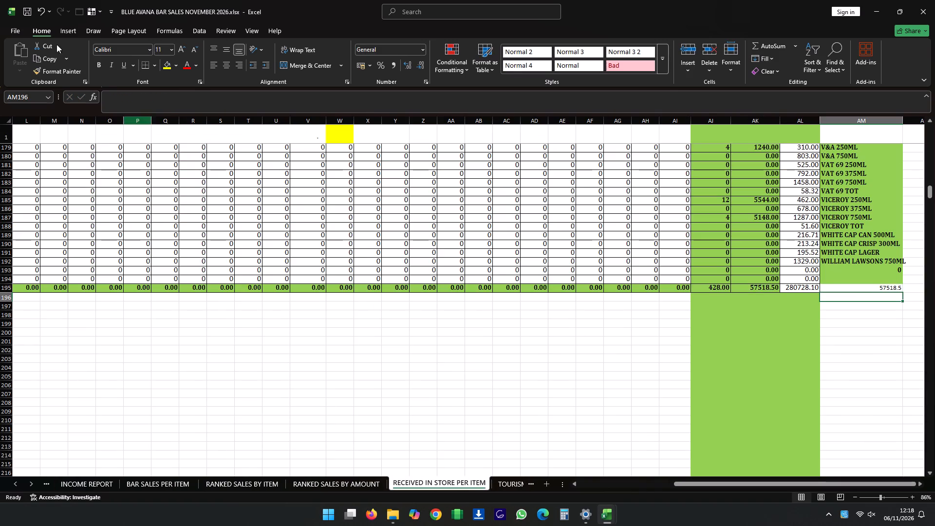
Save and close the November bar sales workbook.
{"action": "left_click", "coordinate": [21, 8]}
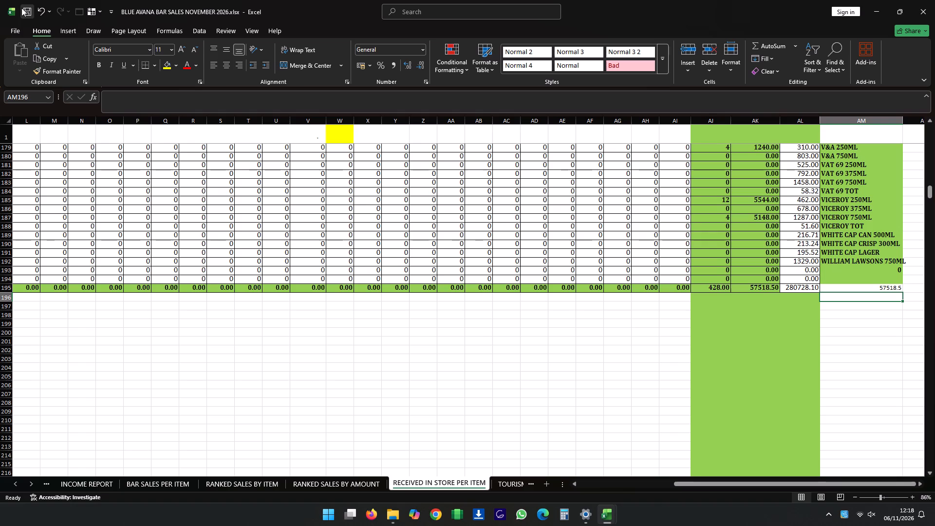
{"action": "left_click", "coordinate": [925, 11]}
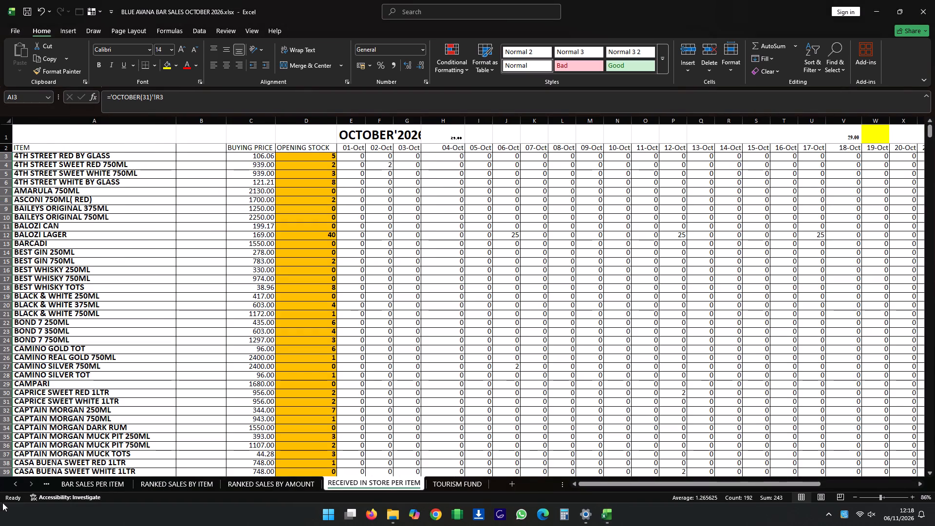
Close the BLUE AVANA BAR SALES OCTOBER 2026 workbook.
{"action": "triple_click", "coordinate": [11, 487]}
{"action": "double_click", "coordinate": [11, 487]}
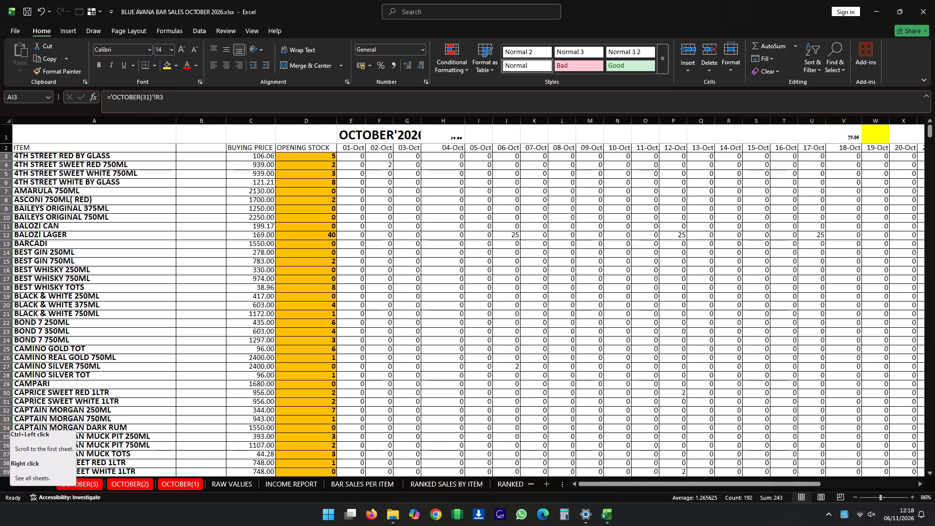
{"action": "left_click", "coordinate": [917, 2]}
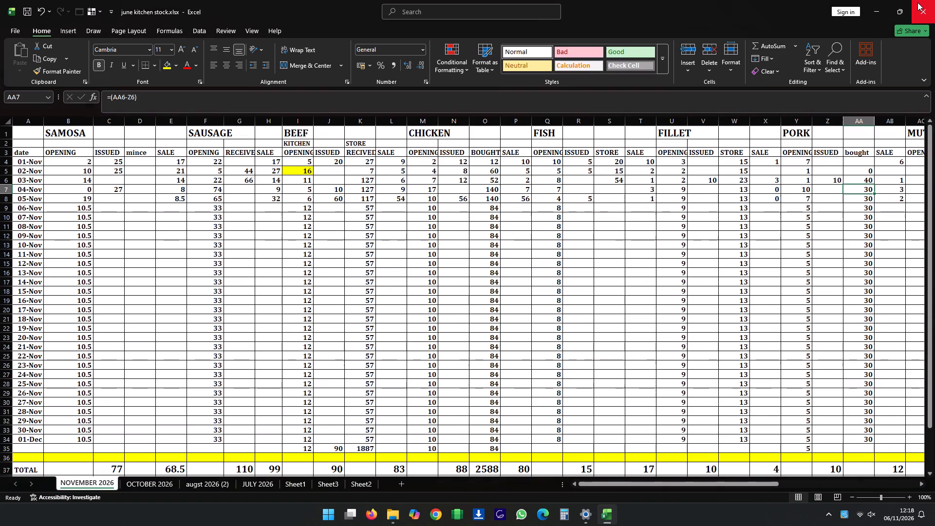
Close the june kitchen stock workbook.
{"action": "left_click", "coordinate": [919, 5]}
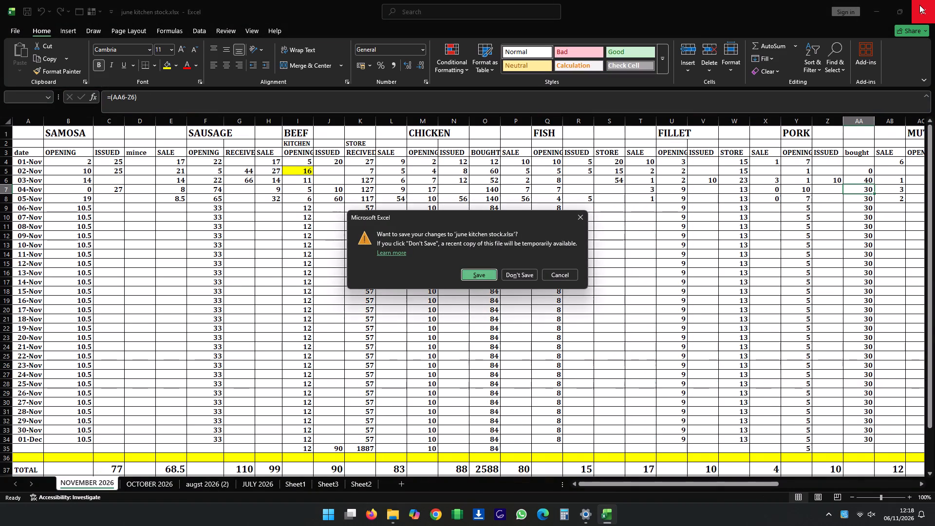
Save the changes to june kitchen stock.xlsx while closing it.
{"action": "left_click", "coordinate": [470, 277]}
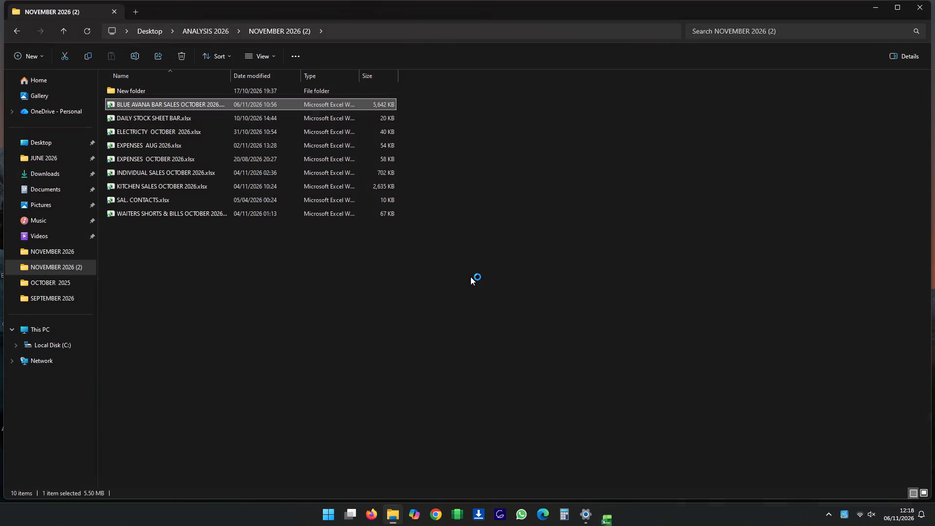
Close the NOVEMBER 2026 (2) folder window.
{"action": "left_click", "coordinate": [929, 10]}
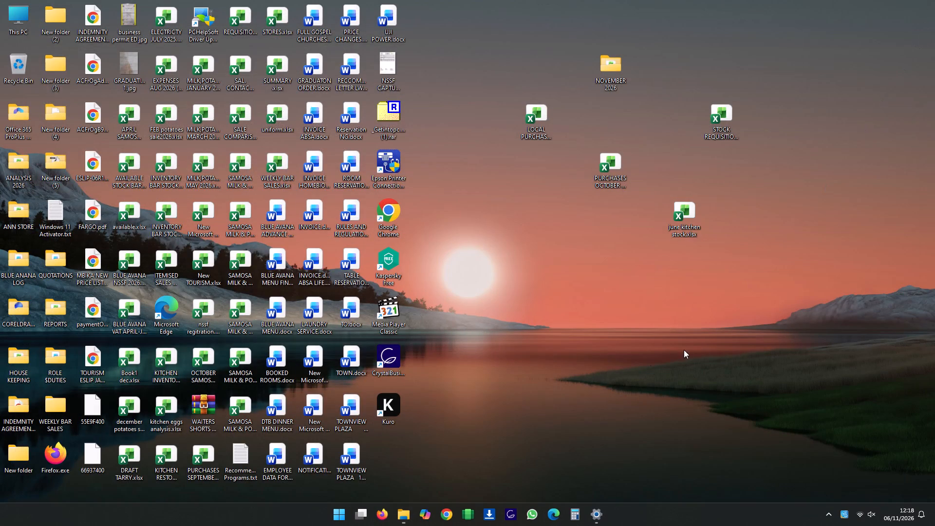
Launch the Google Chrome browser.
{"action": "double_click", "coordinate": [446, 511]}
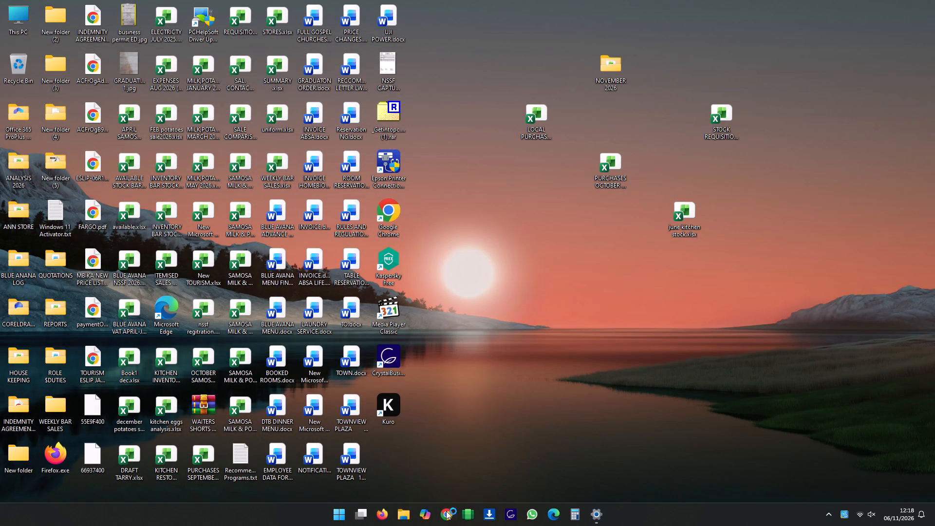
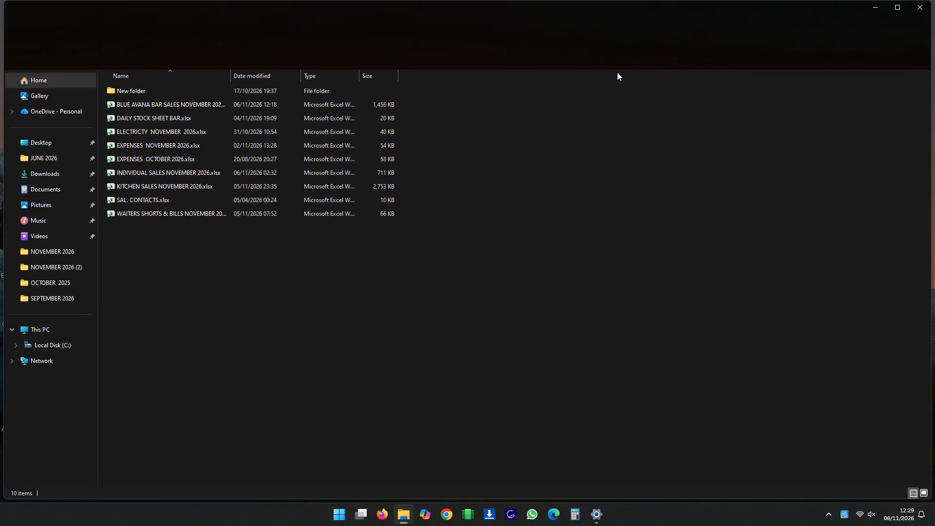
Open the BLUE AVANA BAR SALES NOVEMBER 2026 workbook from the file folder.
{"action": "double_click", "coordinate": [203, 103]}
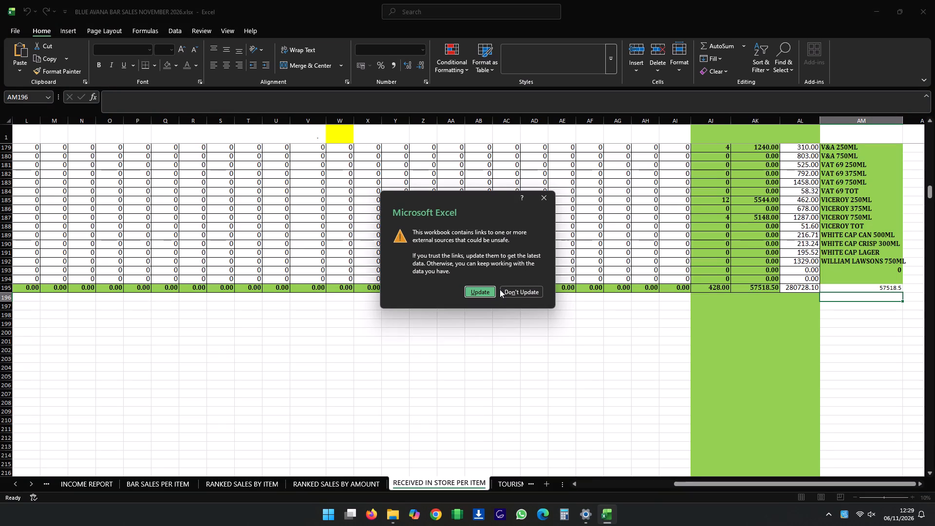
Open the November bar sales workbook without updating its external links.
{"action": "left_click", "coordinate": [514, 293]}
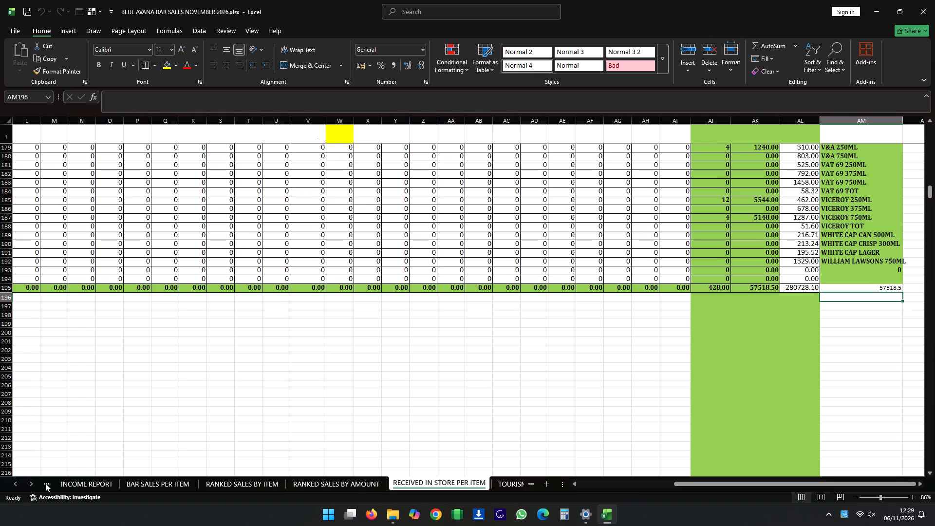
Review the RAW VALUES sheet's daily sales, gross profit and payment figures, the TOTAL row, and the stock sold and replaced summary.
{"action": "left_click", "coordinate": [26, 482]}
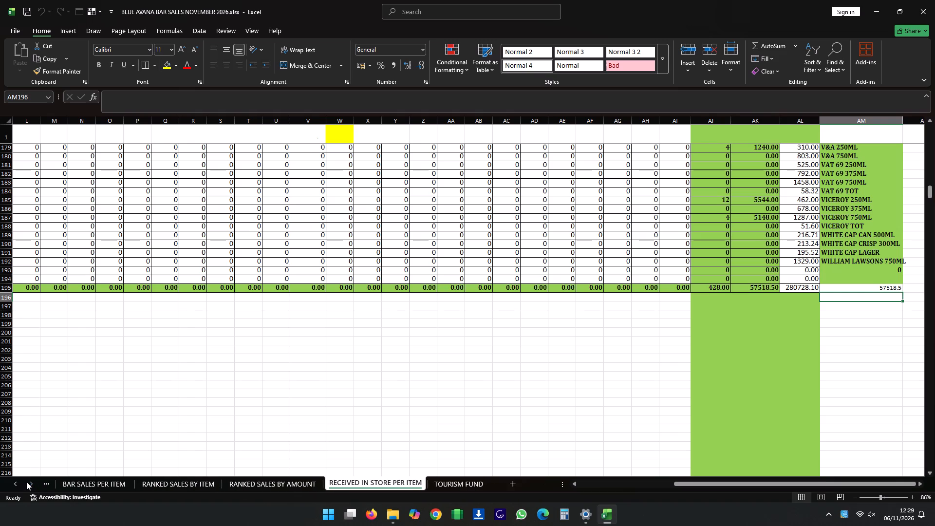
{"action": "triple_click", "coordinate": [17, 482]}
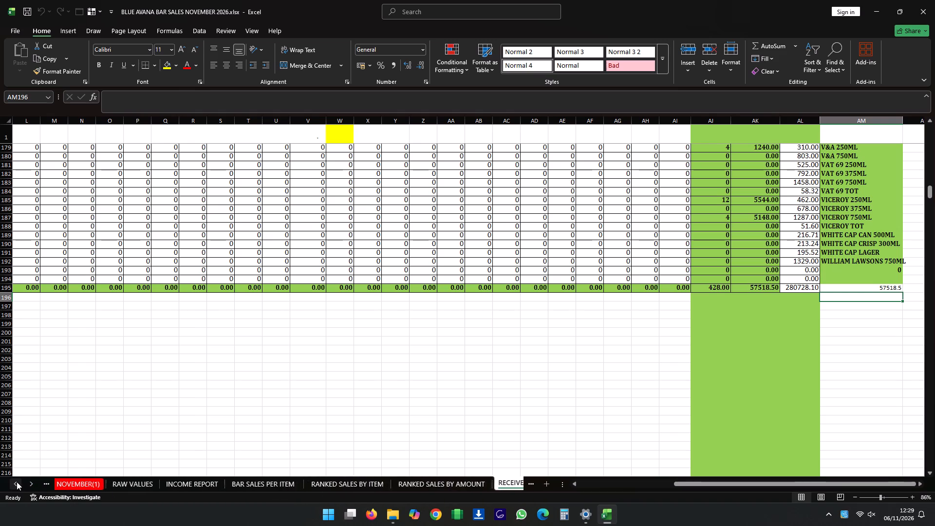
{"action": "left_click", "coordinate": [133, 486]}
{"action": "scroll", "coordinate": [592, 407], "scroll_direction": "up", "scroll_amount": 6}
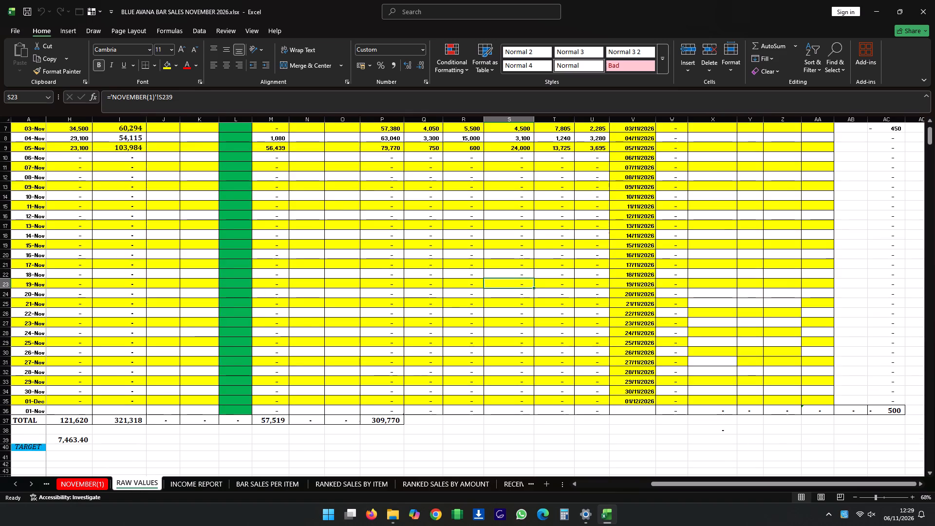
{"action": "scroll", "coordinate": [606, 413], "scroll_direction": "up", "scroll_amount": 5}
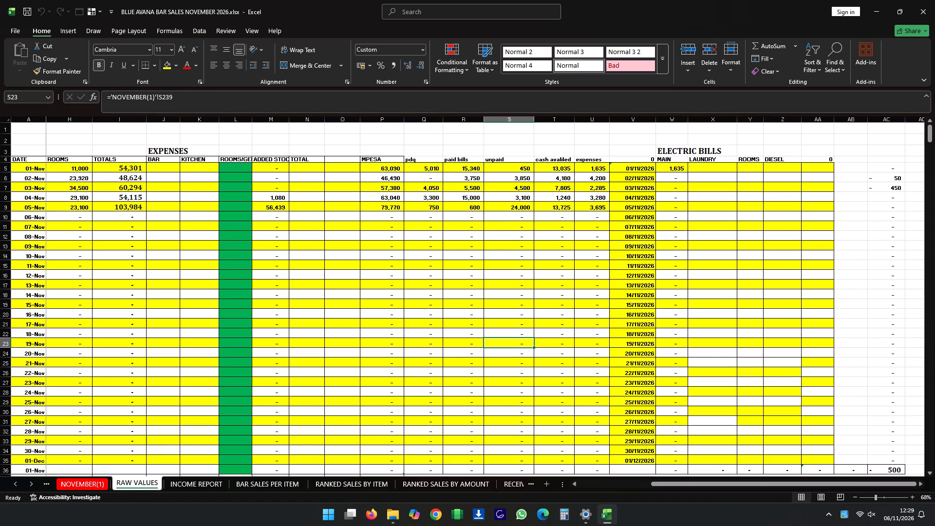
{"action": "scroll", "coordinate": [606, 413], "scroll_direction": "down", "scroll_amount": 2}
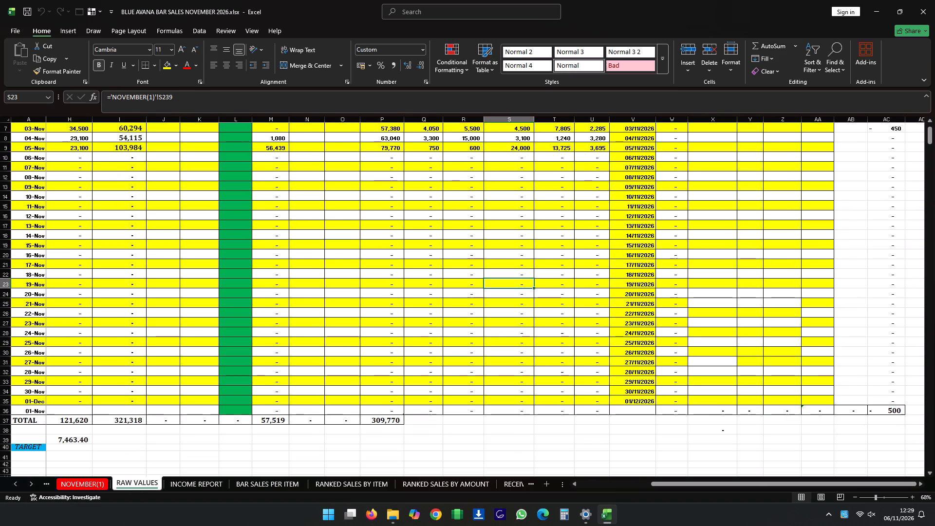
{"action": "key", "text": "Left"}
{"action": "key", "text": "Left"}
{"action": "key", "text": "Left"}
{"action": "key", "text": "Left"}
{"action": "key", "text": "Left"}
{"action": "key", "text": "Left"}
{"action": "key", "text": "Left"}
{"action": "key", "text": "Left"}
{"action": "key", "text": "Left"}
{"action": "key", "text": "Left"}
{"action": "key", "text": "Left"}
{"action": "key", "text": "Left"}
{"action": "key", "text": "Left"}
{"action": "key", "text": "Left"}
{"action": "key", "text": "Left"}
{"action": "key", "text": "Left"}
{"action": "key", "text": "Left"}
{"action": "key", "text": "Left"}
{"action": "key", "text": "Left"}
{"action": "key", "text": "Left"}
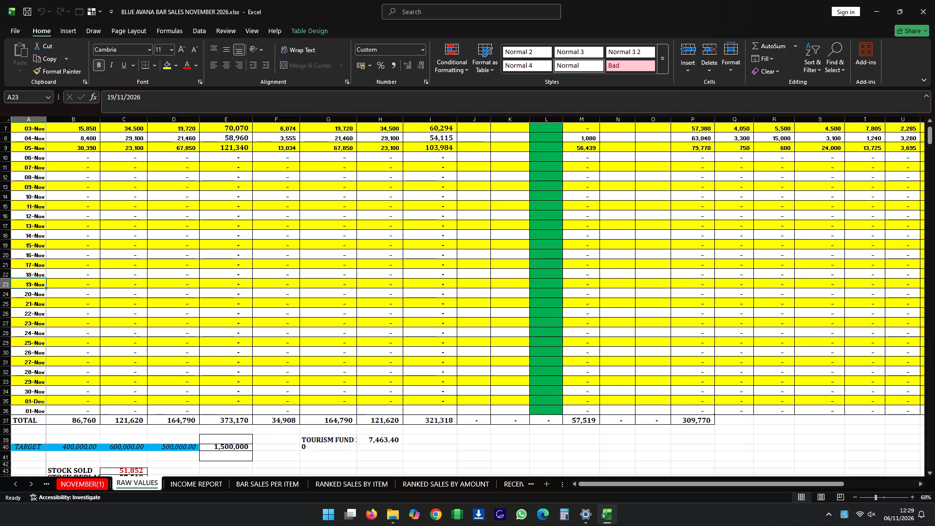
{"action": "scroll", "coordinate": [201, 380], "scroll_direction": "up", "scroll_amount": 9}
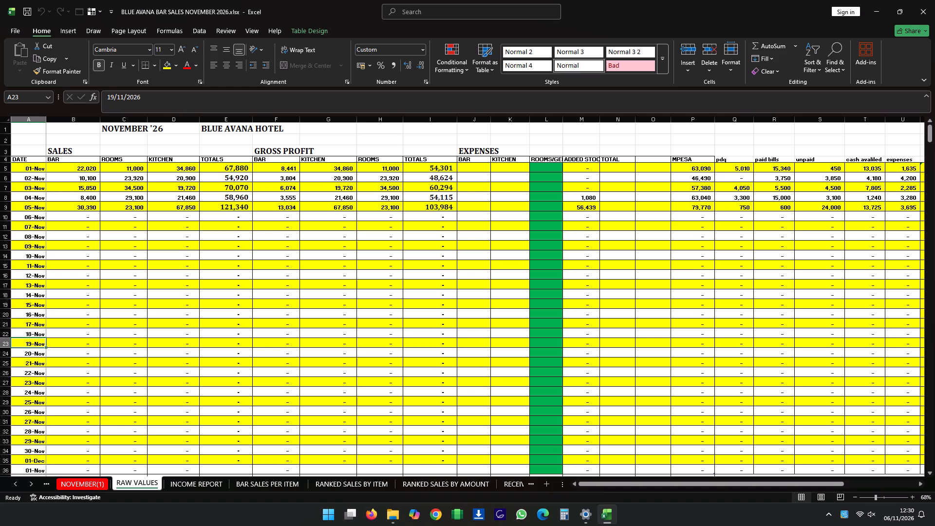
{"action": "scroll", "coordinate": [586, 241], "scroll_direction": "down", "scroll_amount": 4}
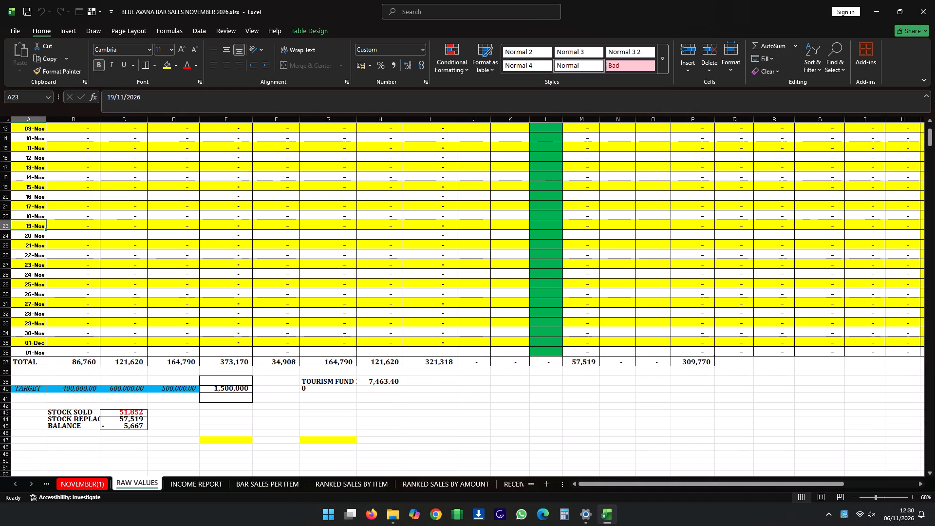